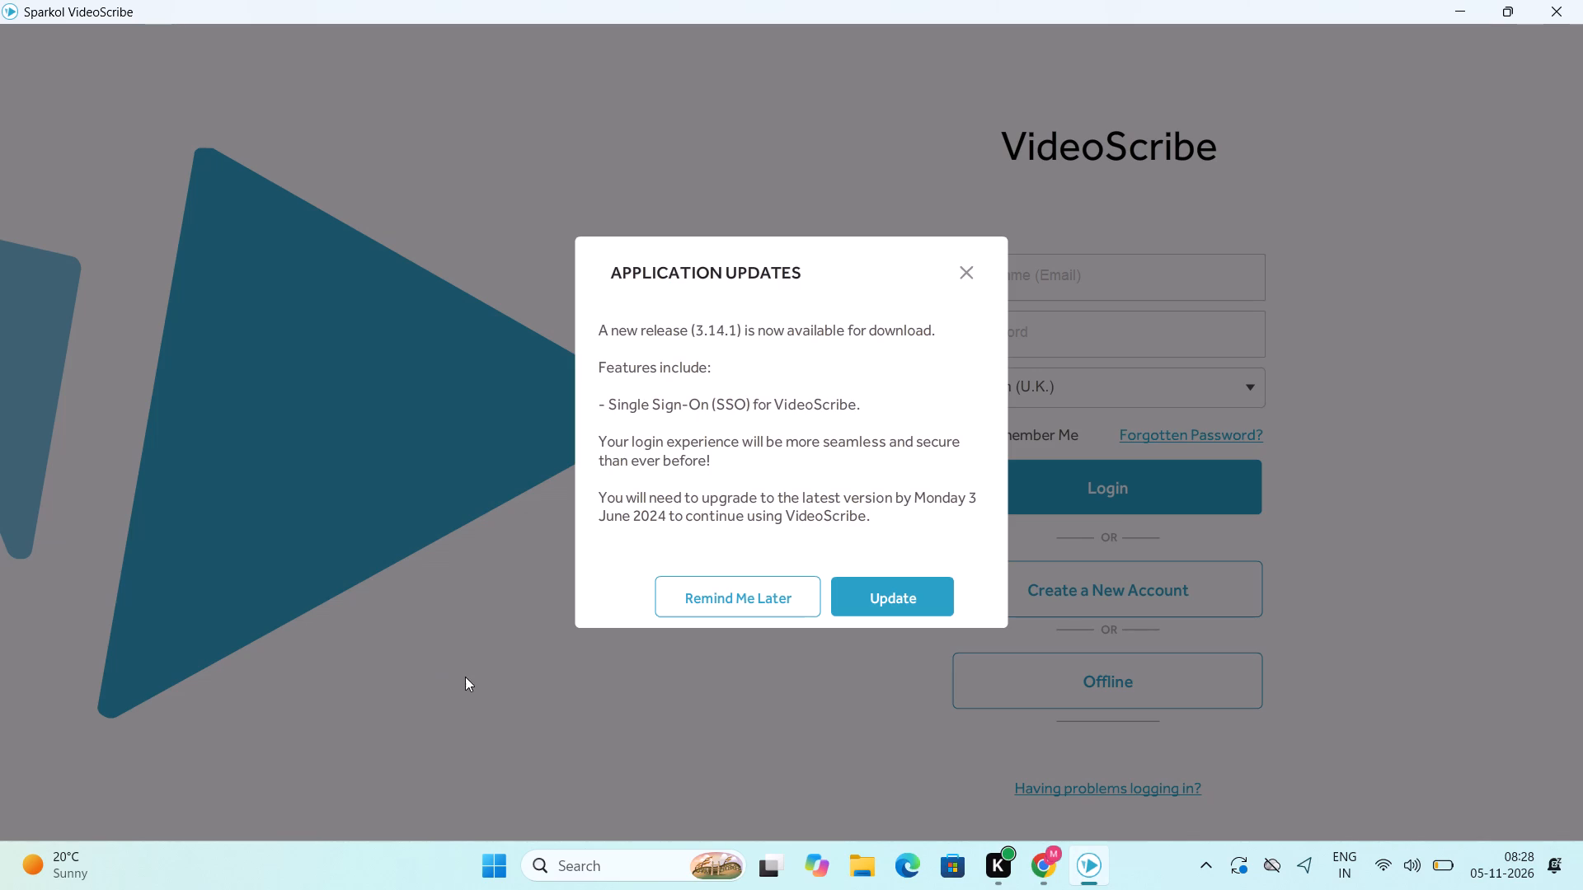
Postpone the application update and create a new blank scribe in offline mode.
left_click(721, 603)
left_click(1045, 667)
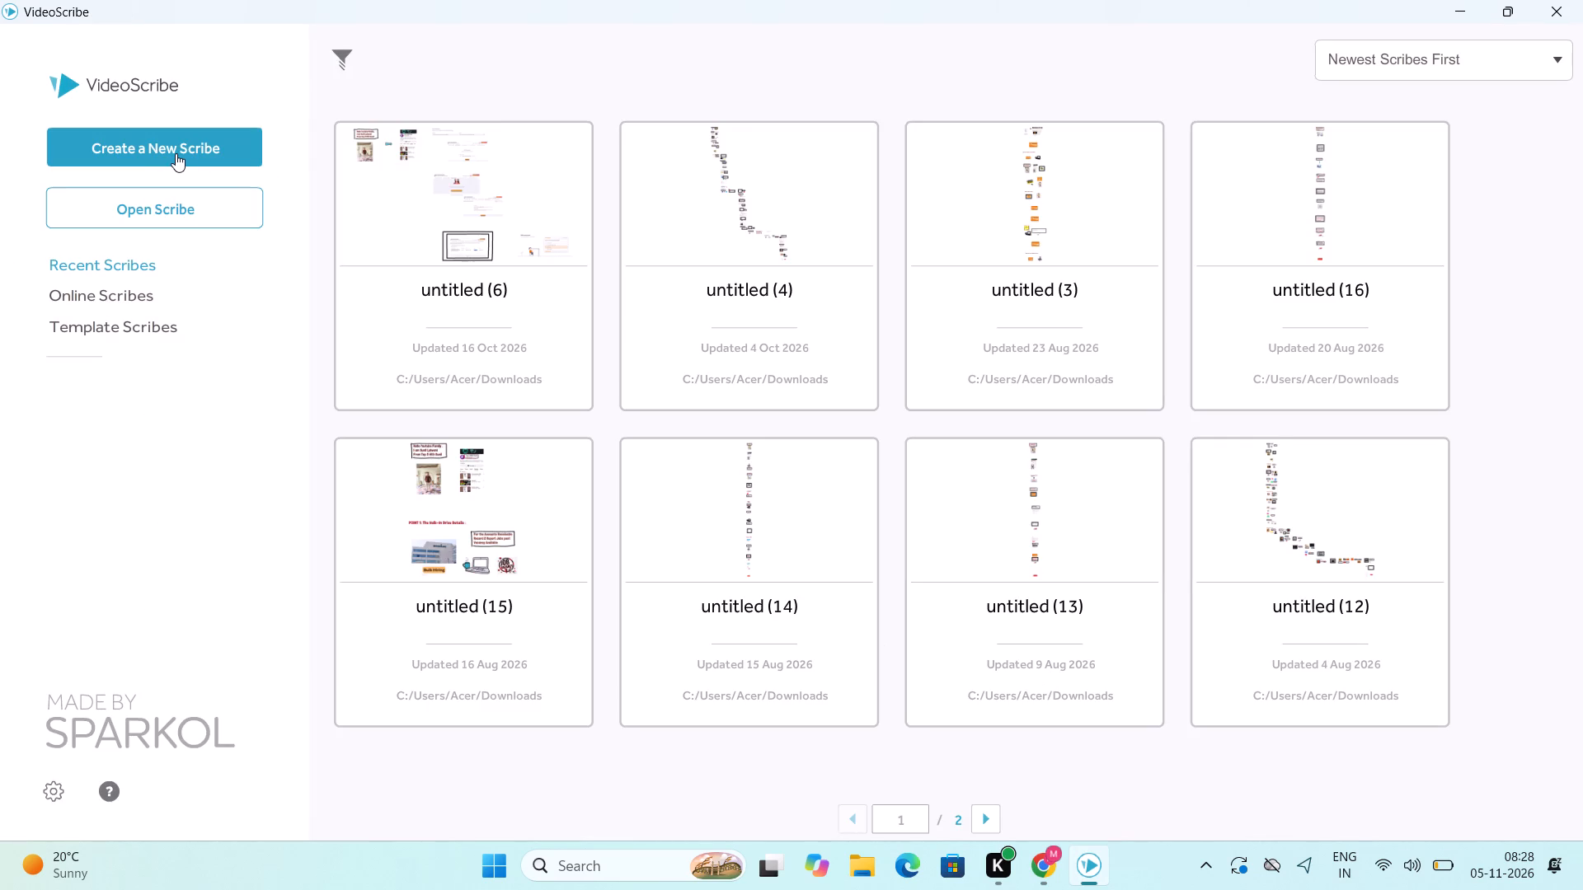
left_click(174, 153)
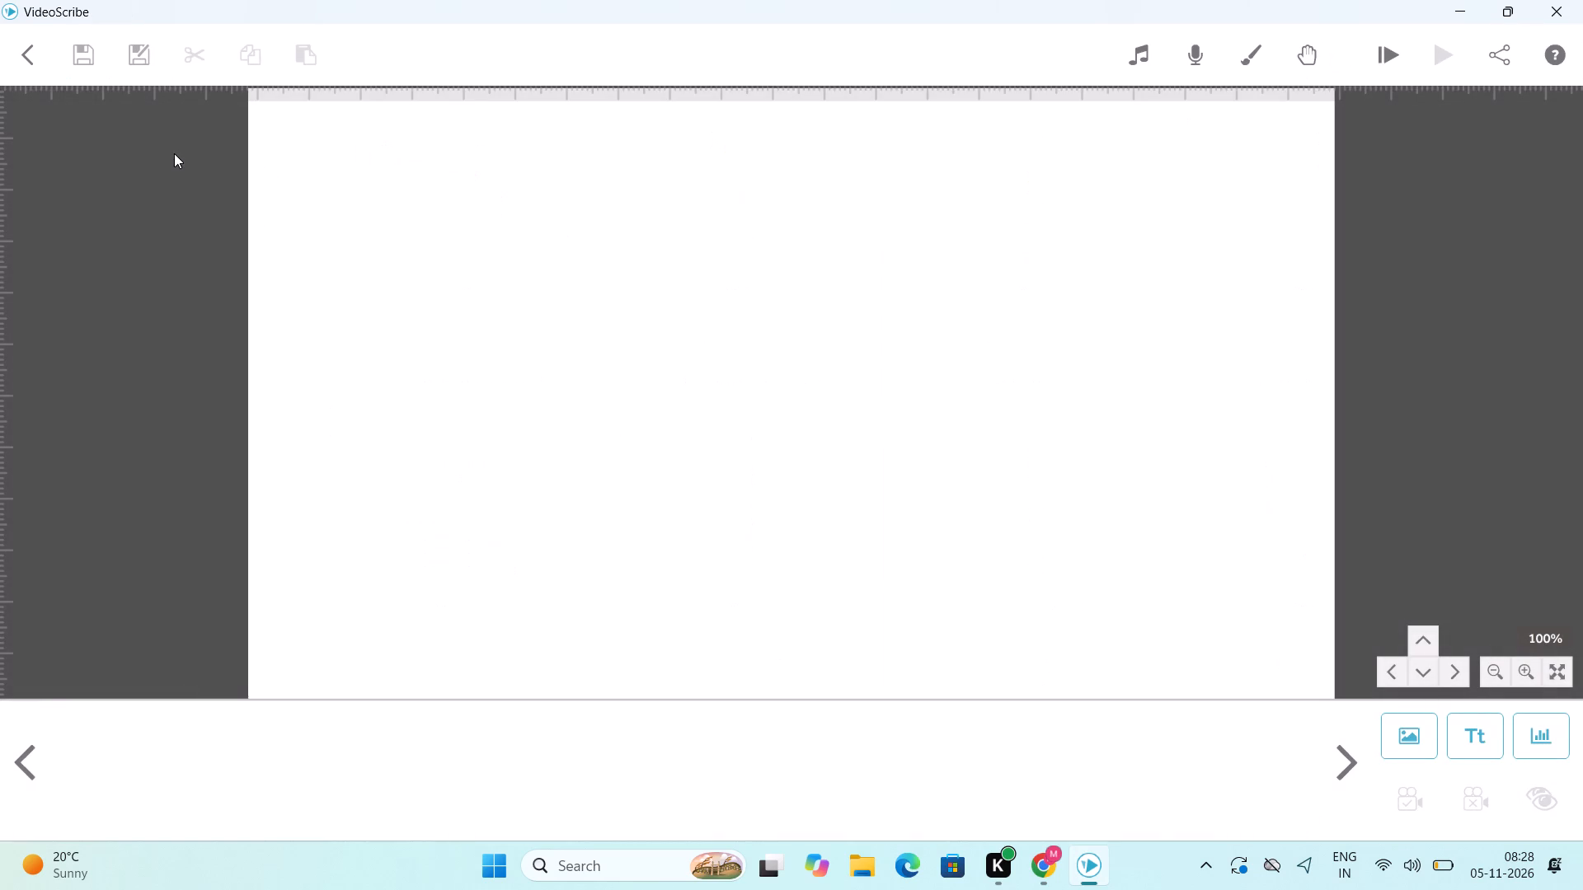
Switch to the Chrome window with the Adobe Enhance Speech page.
key("alt+Tab")
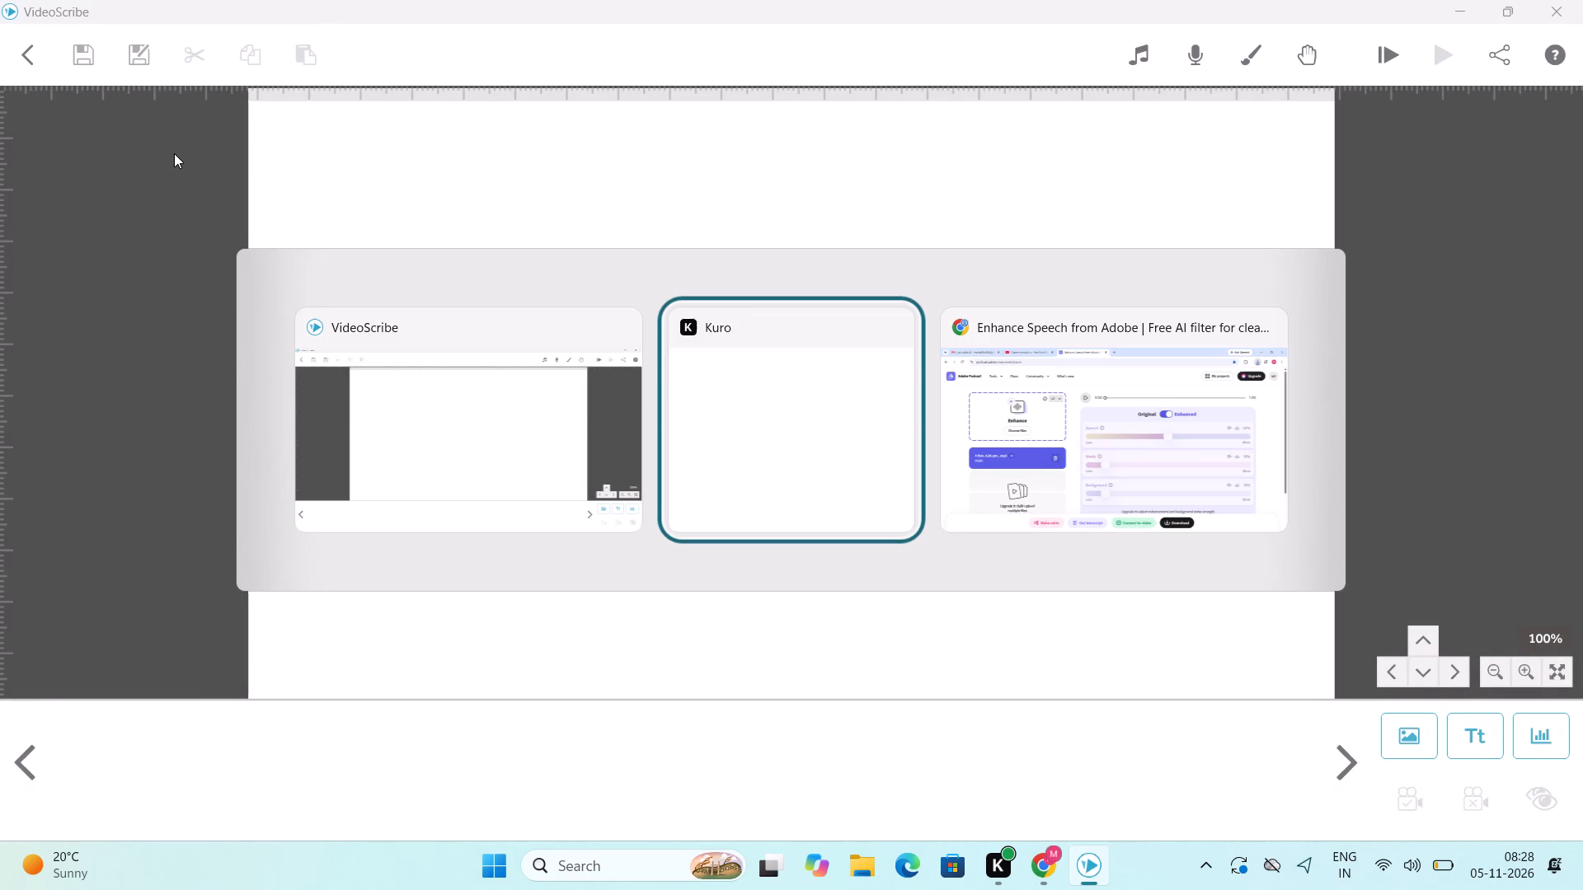
key("alt+Tab")
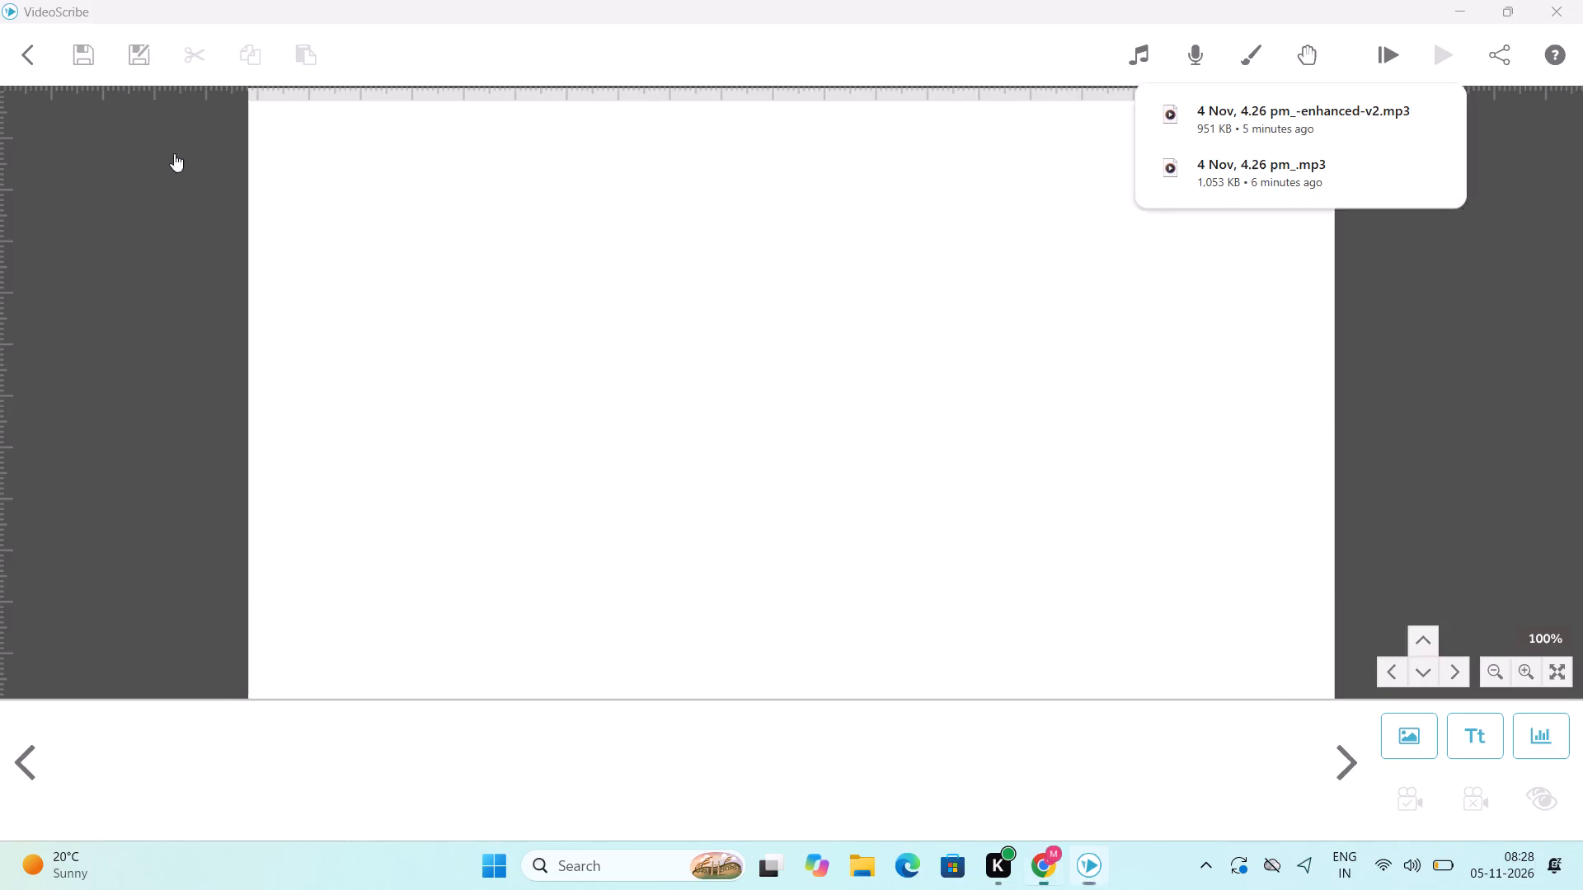
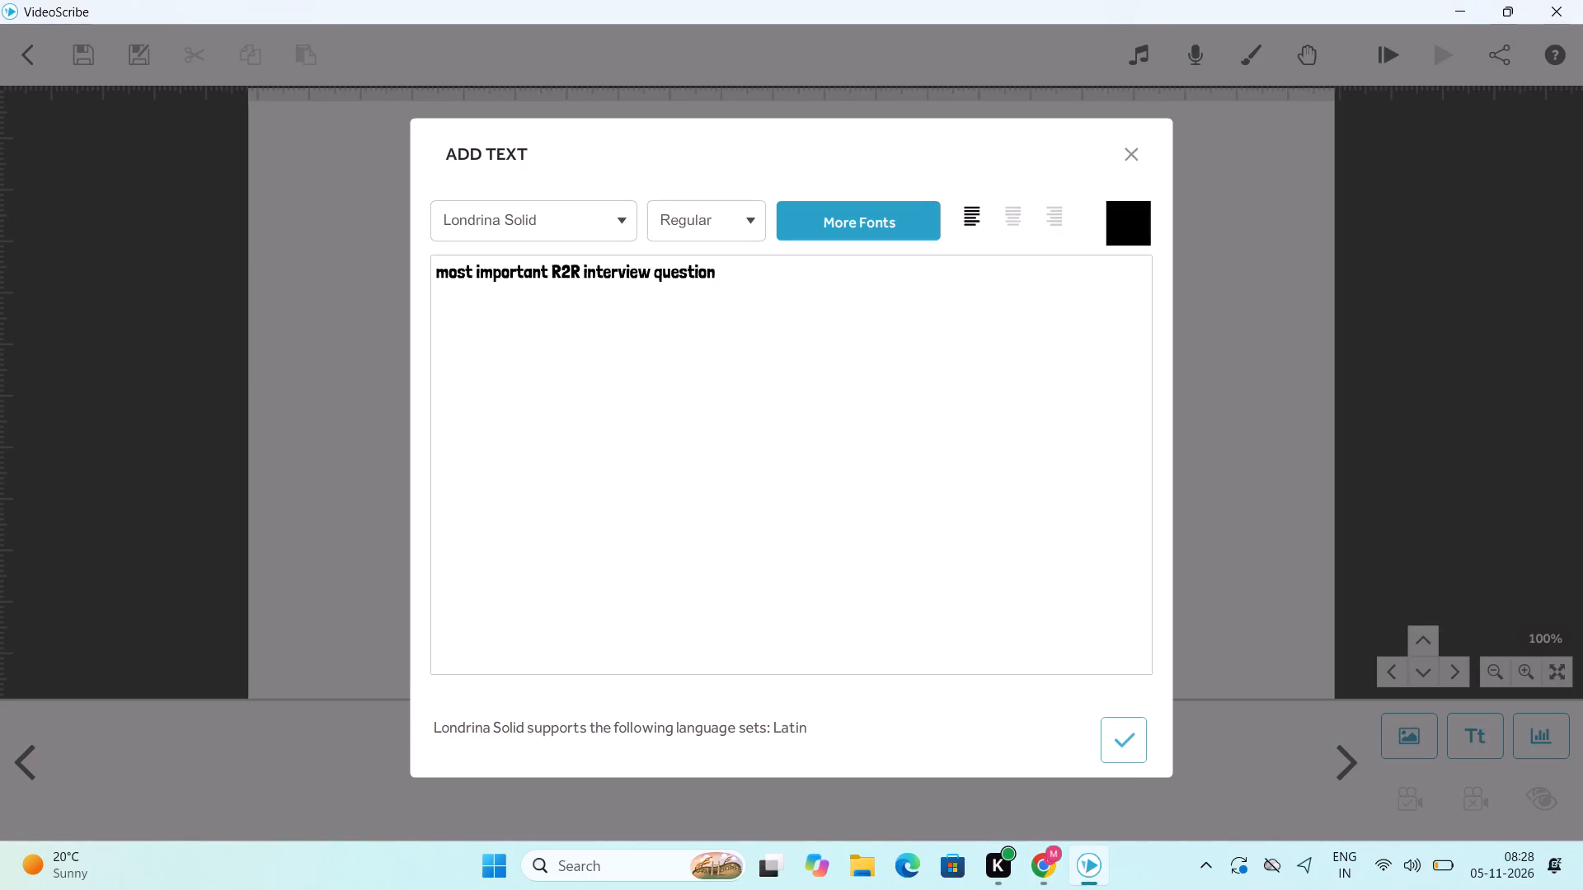
Capitalise the first letter of the text so it starts with "Most", and break the line after "R2R".
left_click(453, 270)
key("BackSpace")
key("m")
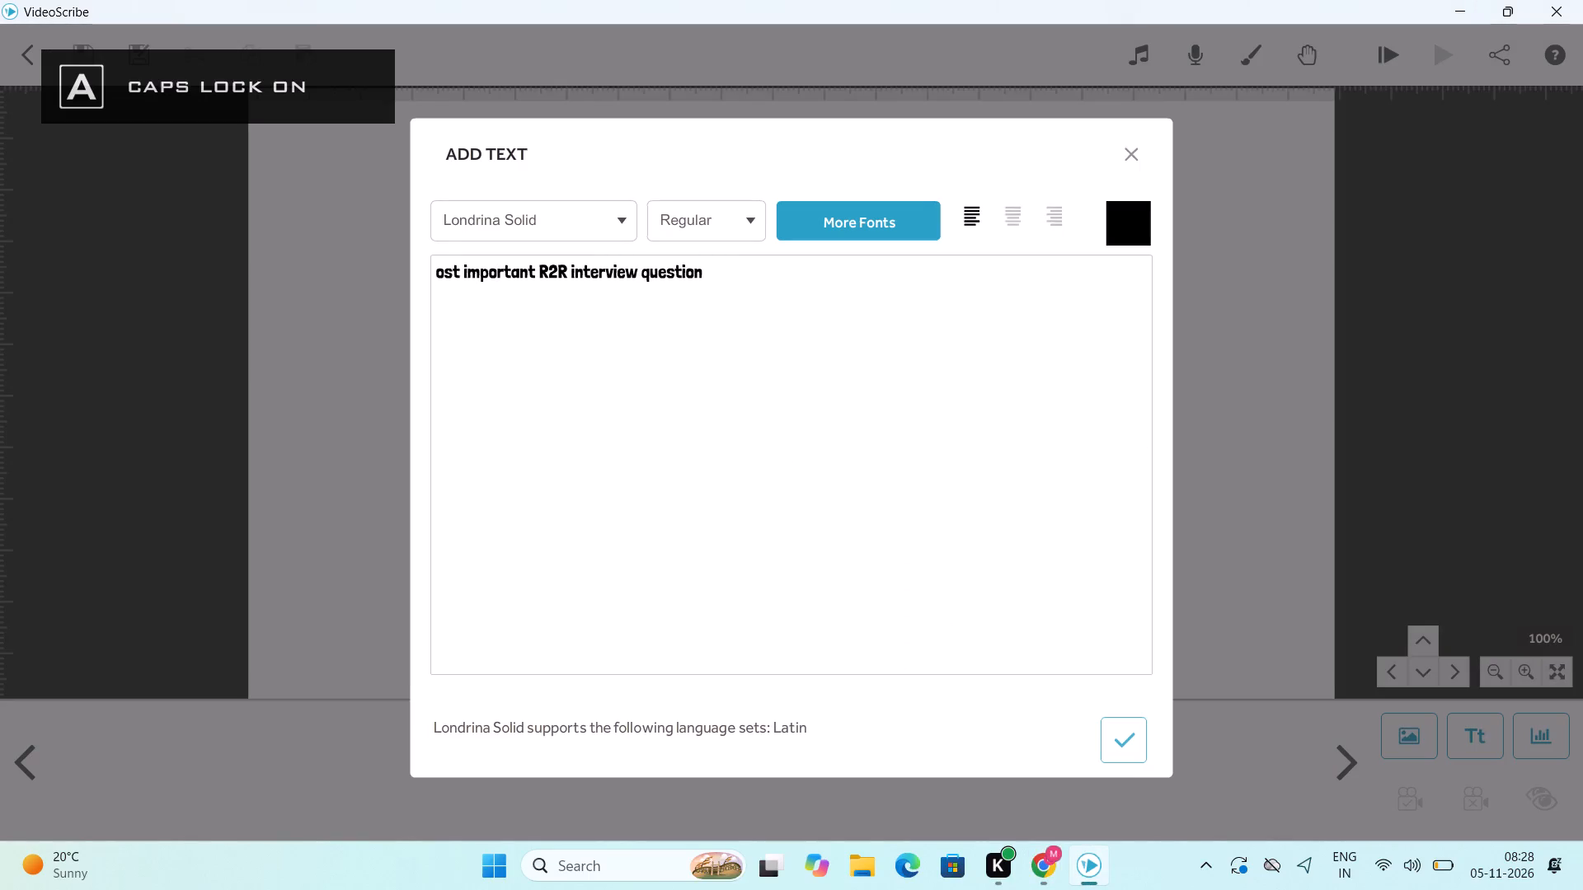
left_click(578, 271)
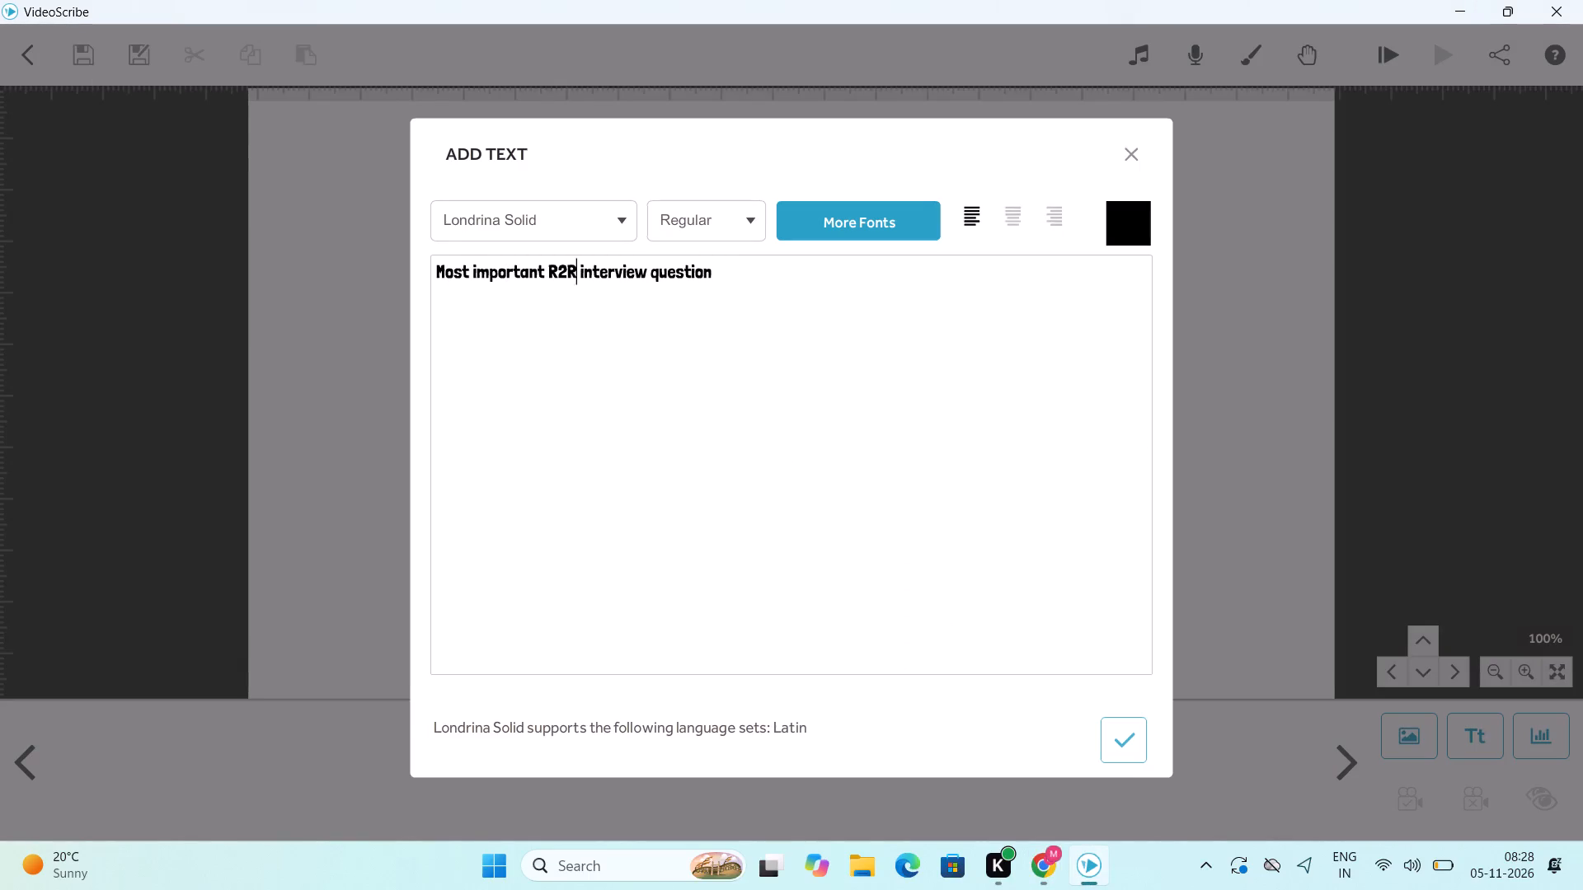
key("Return")
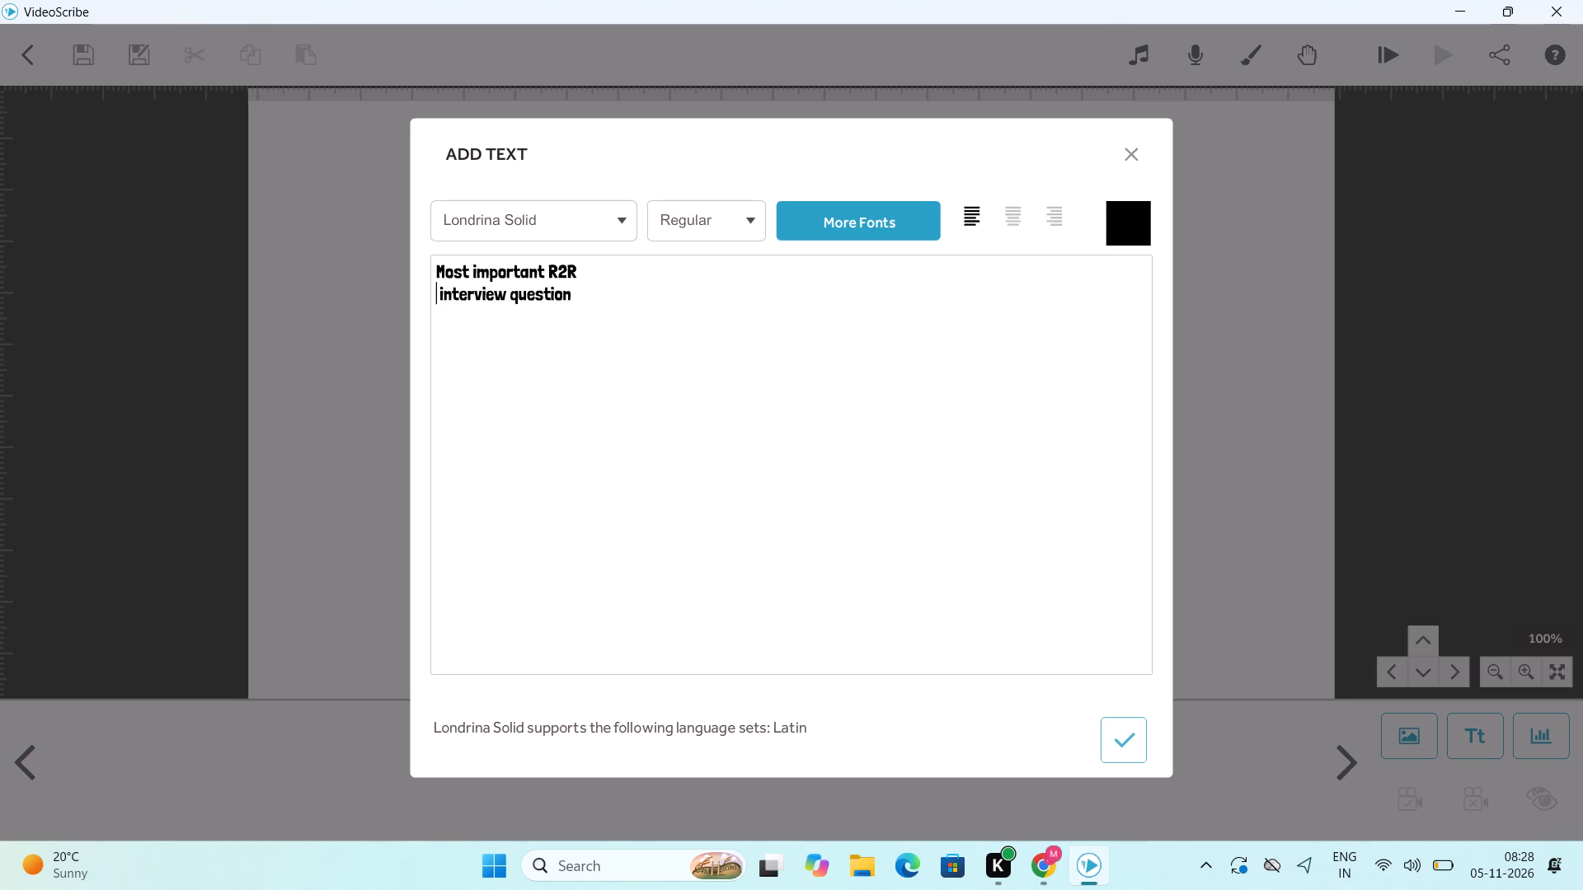
Correct the title's second line to "Interview question" with a capital I and no leading space, and add the text to the canvas.
key("Right")
key("BackSpace")
key("Right")
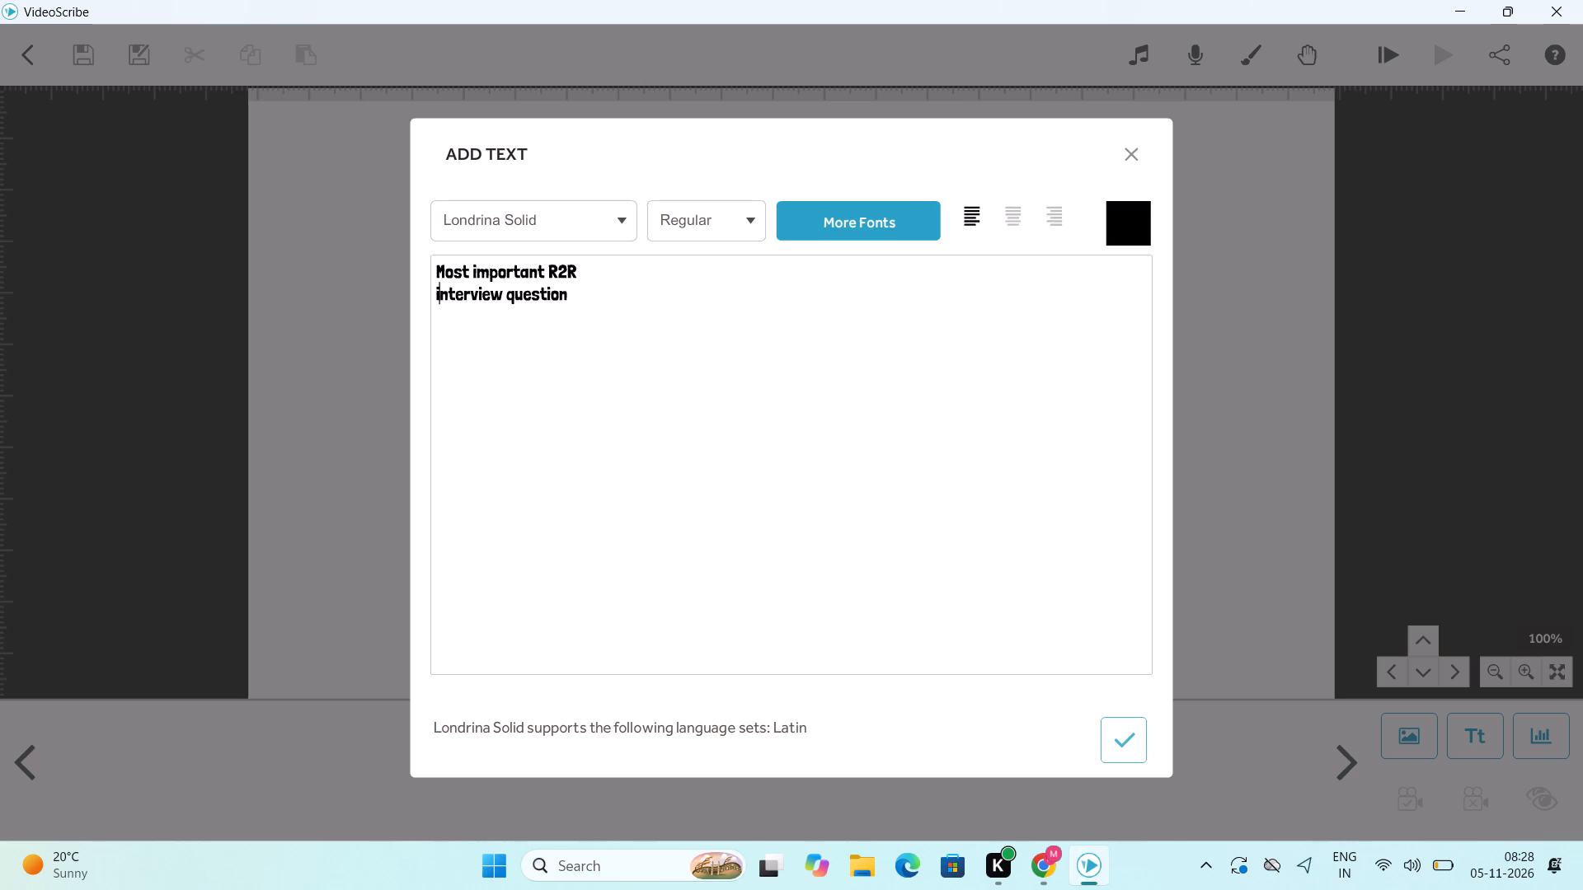
key("BackSpace")
key("i")
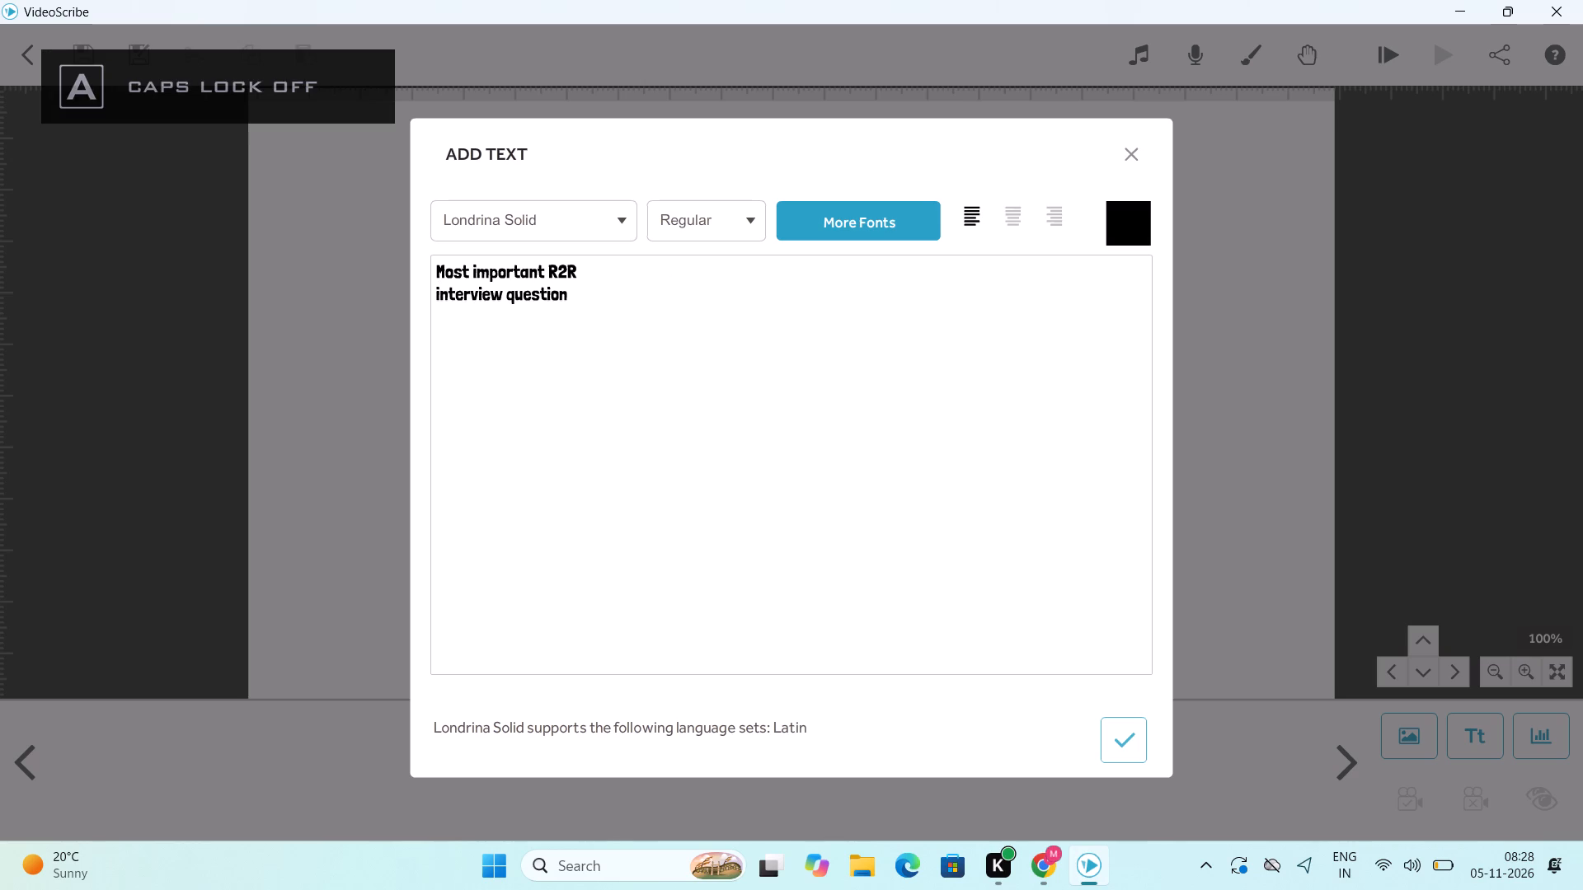
key("i")
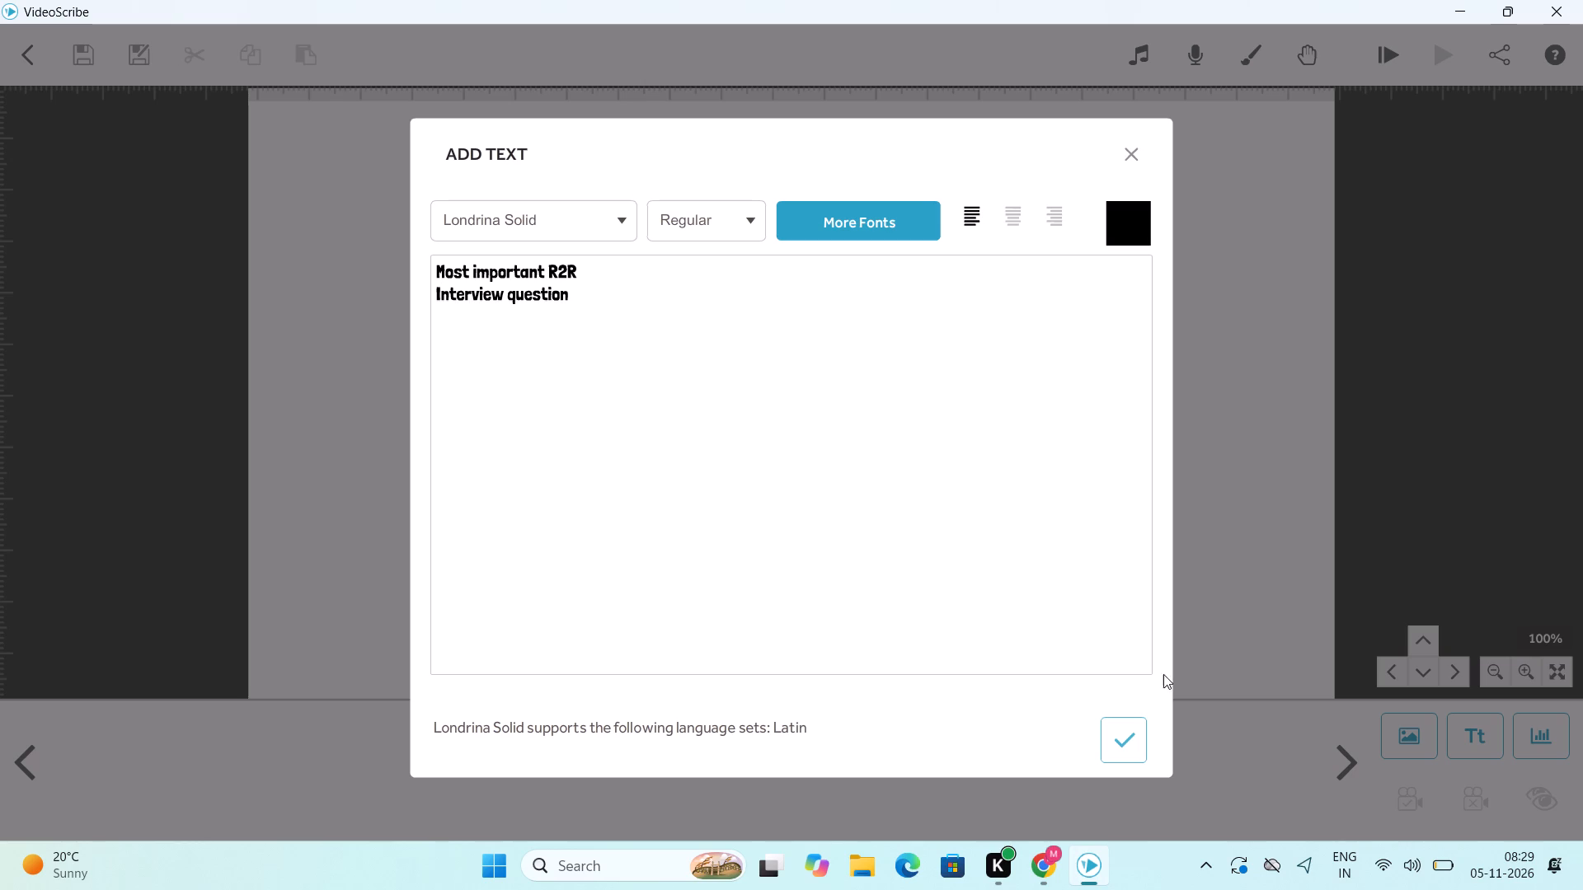
left_click(1120, 742)
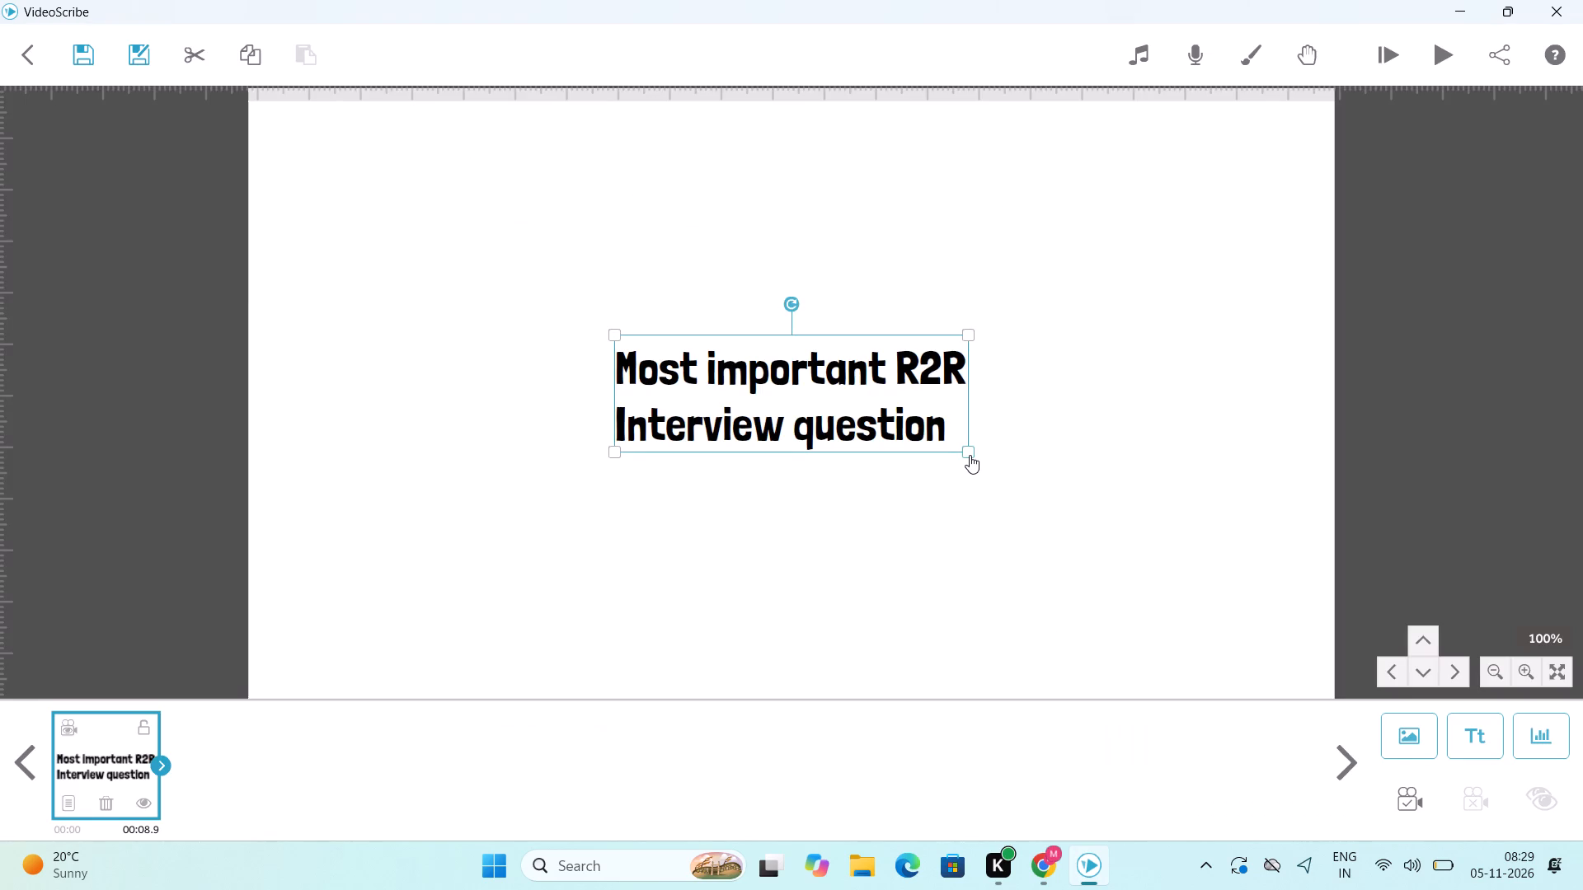
Shrink the "Most important R2R Interview question" title to about 70% of its size and place it near the canvas's top centre.
left_click_drag(970, 453, 915, 441)
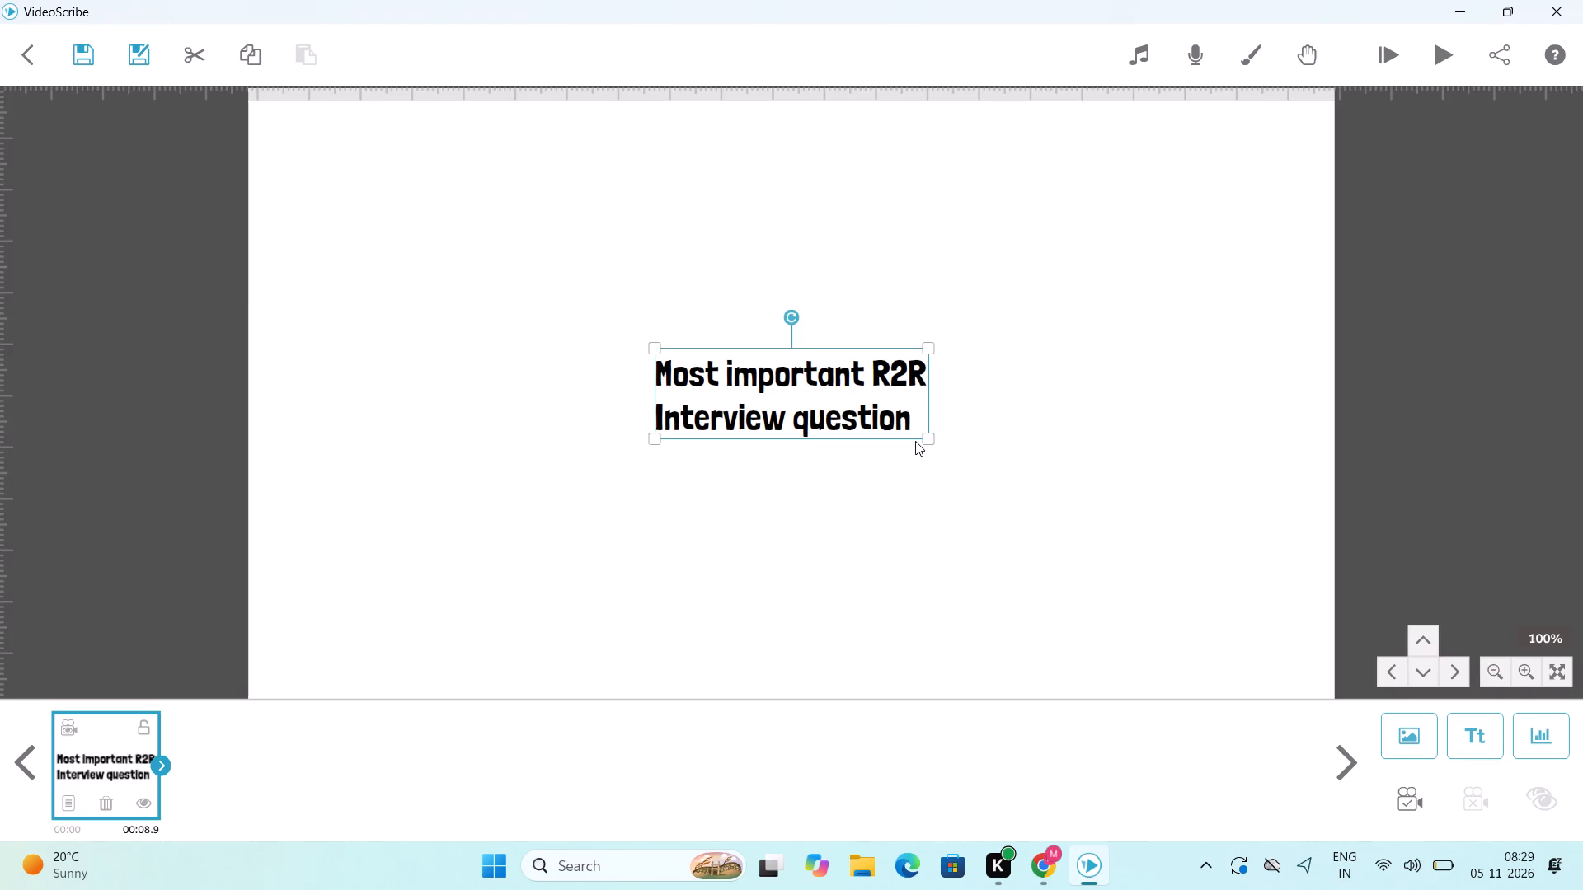
left_click_drag(826, 405, 848, 264)
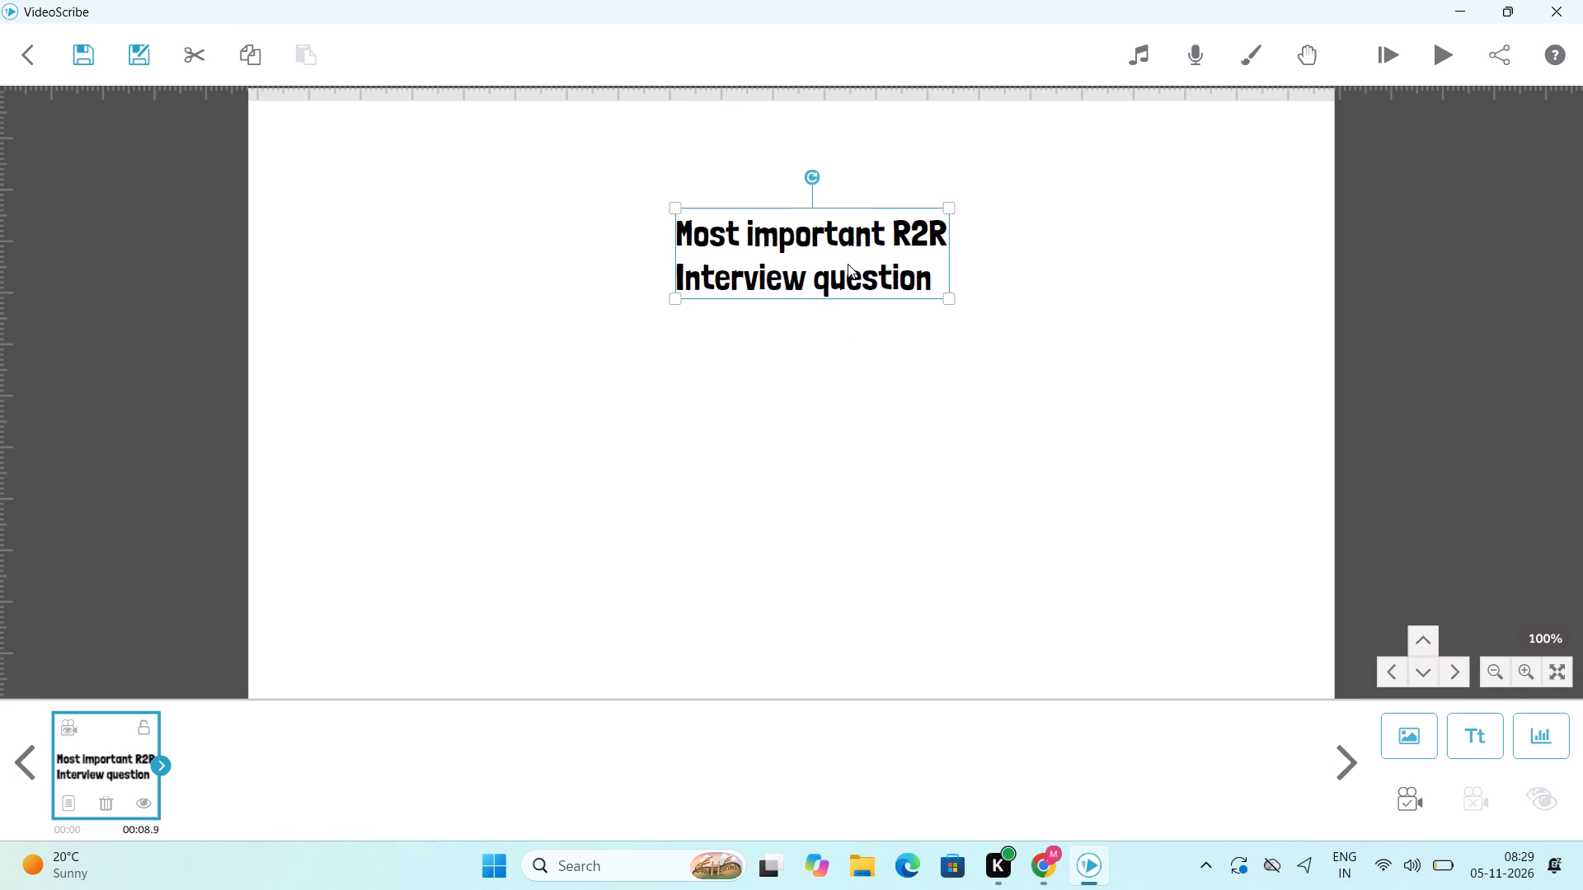
left_click_drag(848, 264, 867, 242)
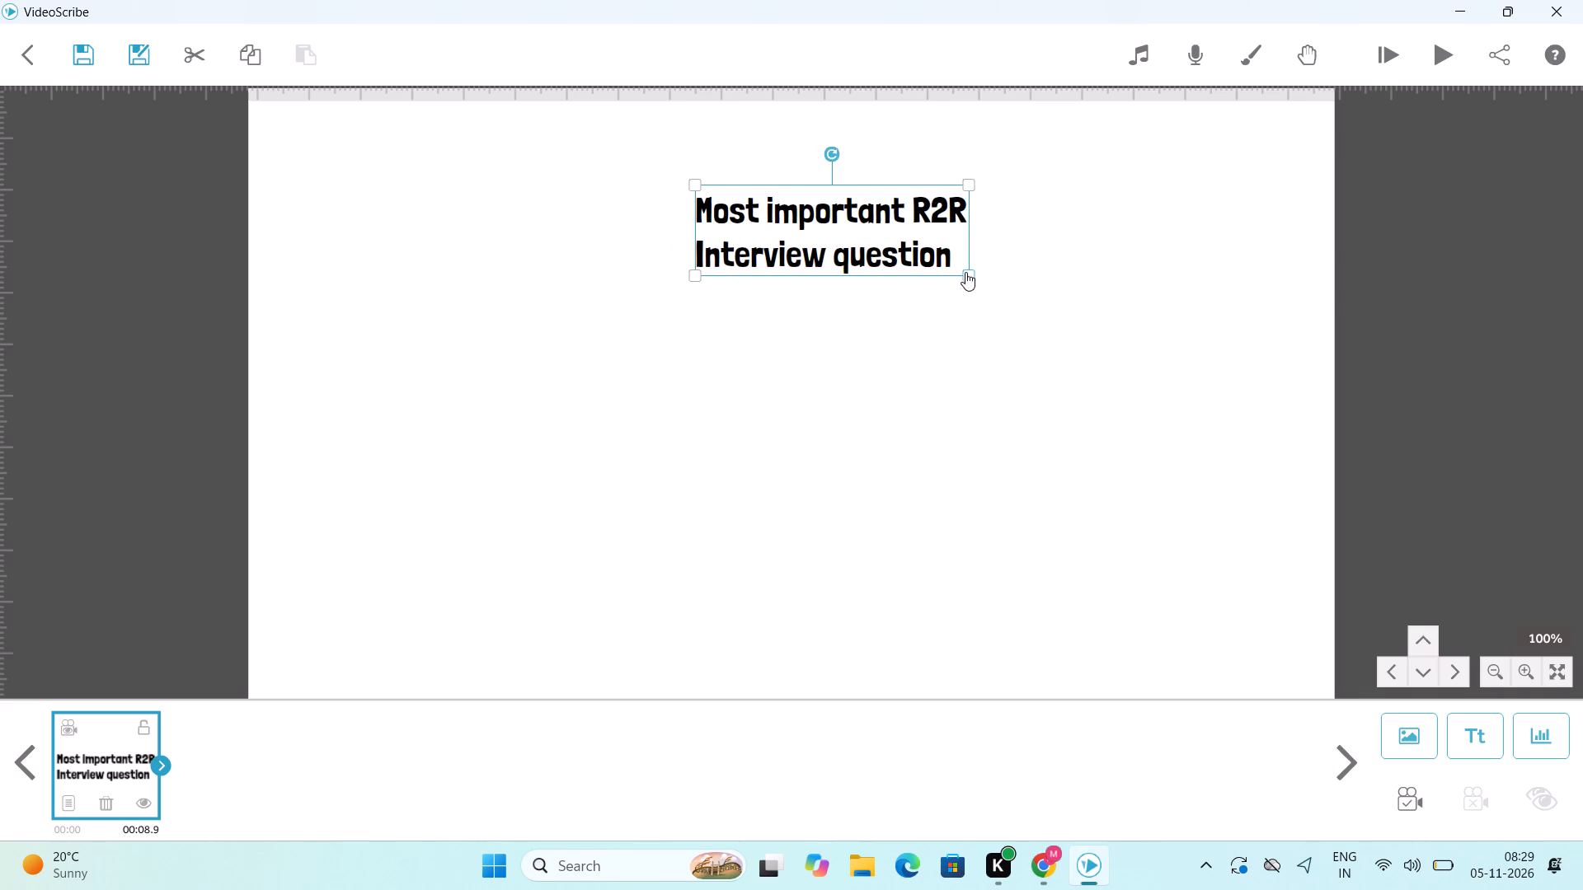
left_click_drag(965, 272, 952, 270)
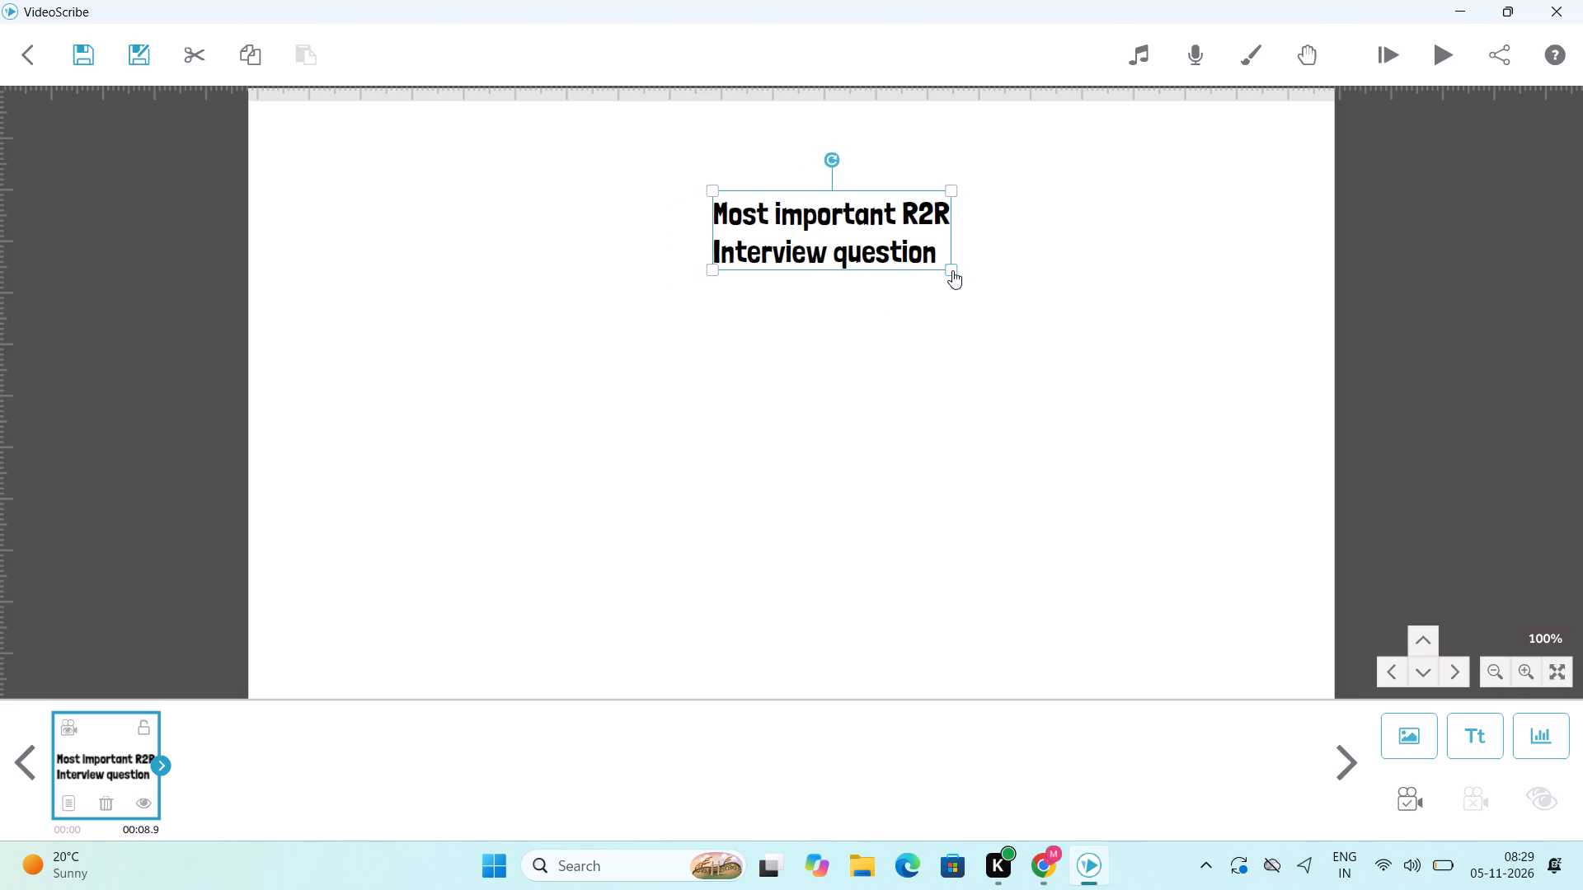
left_click_drag(952, 270, 955, 273)
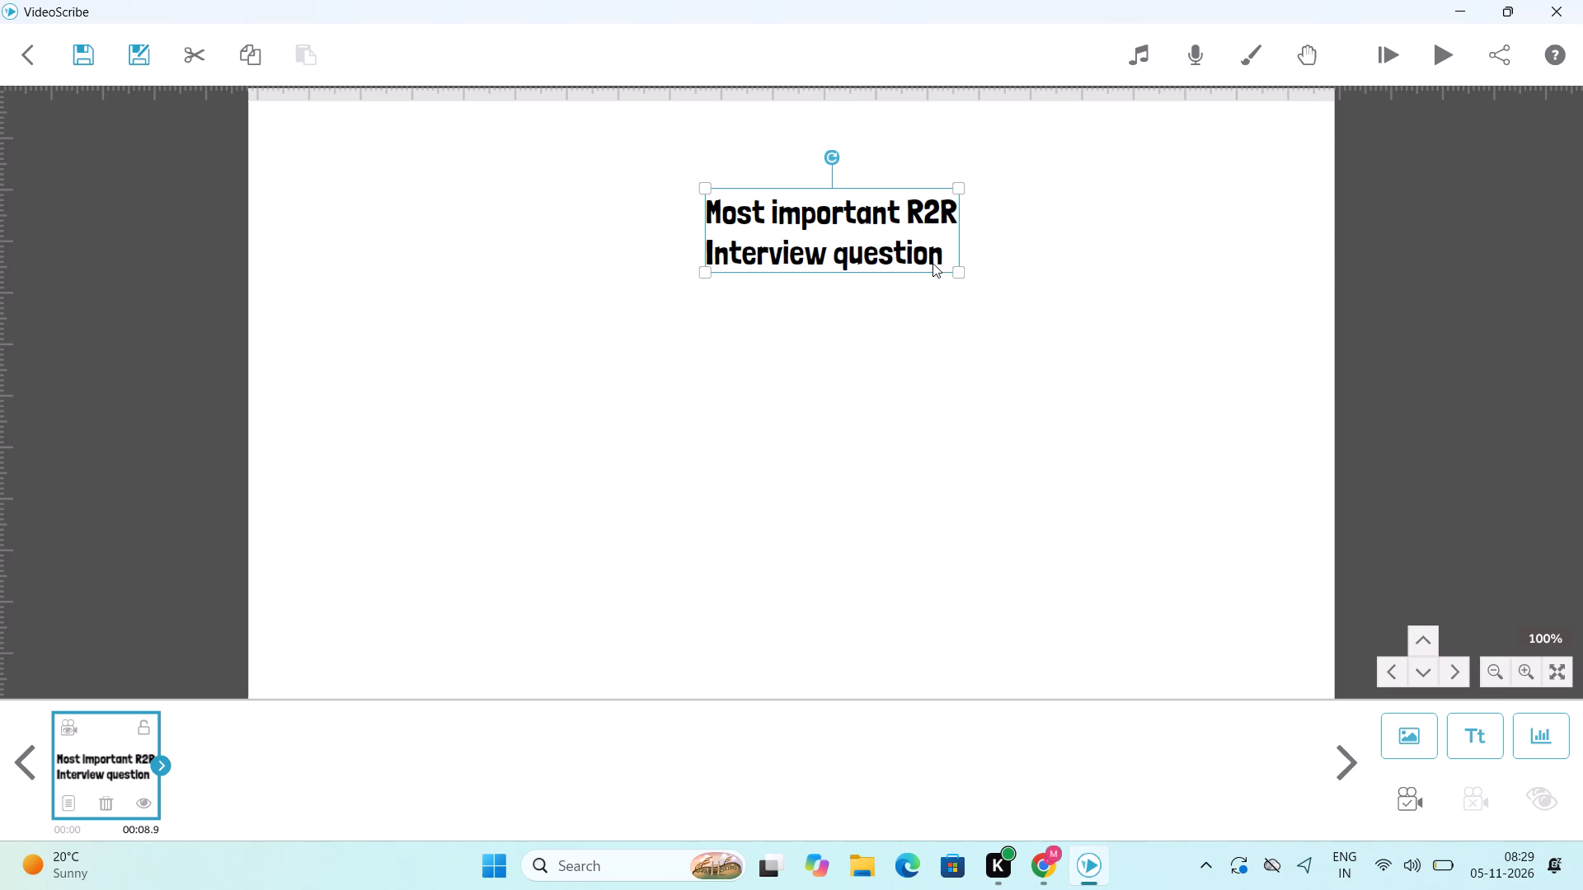
left_click_drag(932, 263, 931, 270)
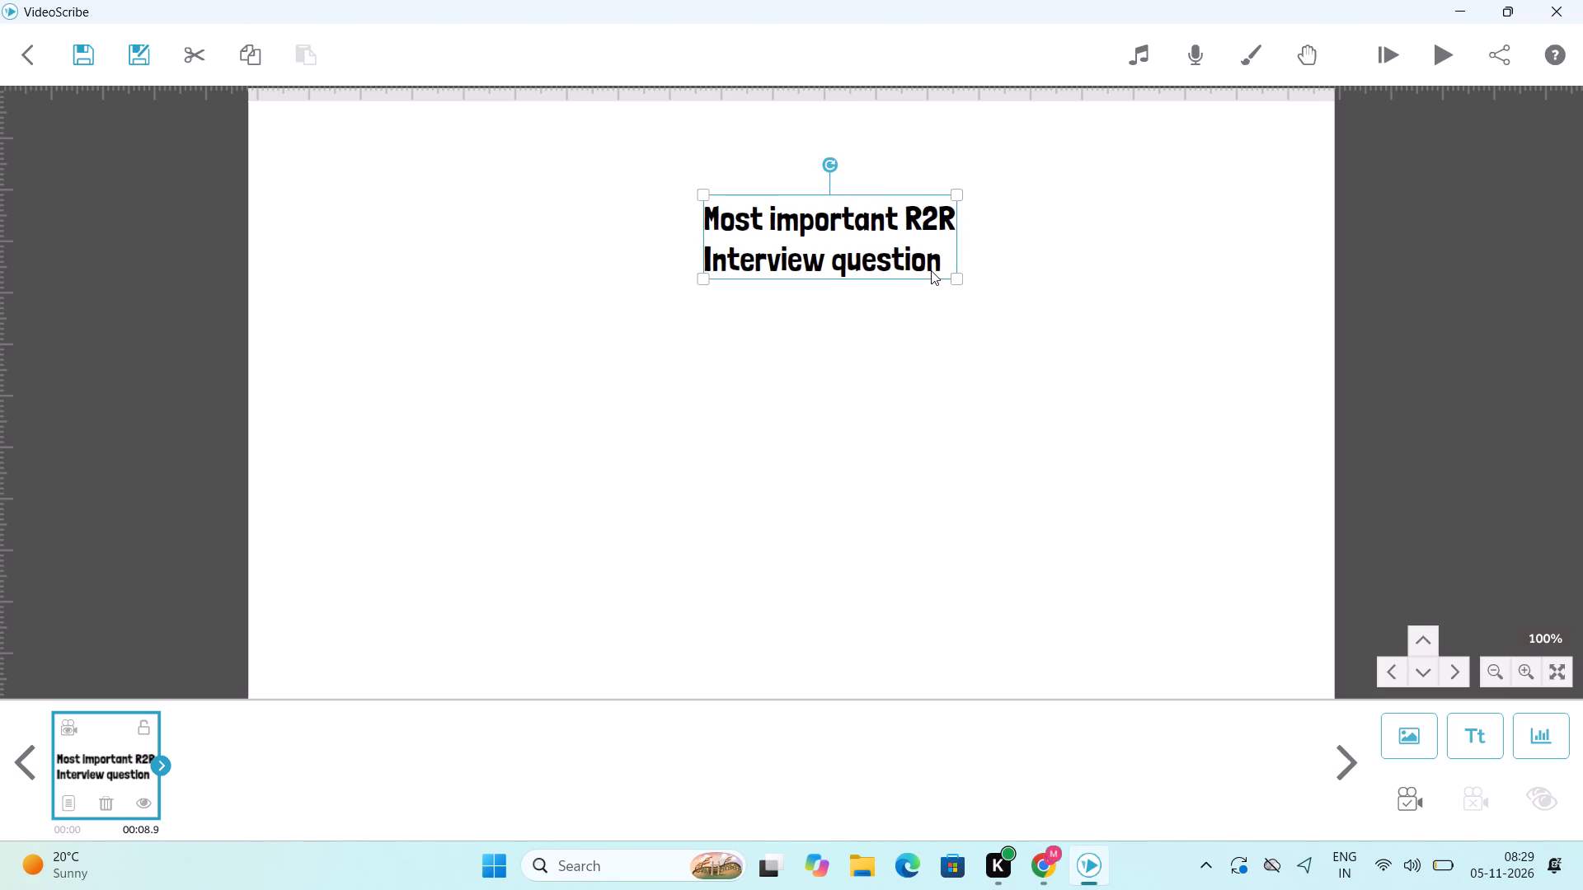
left_click_drag(931, 270, 932, 270)
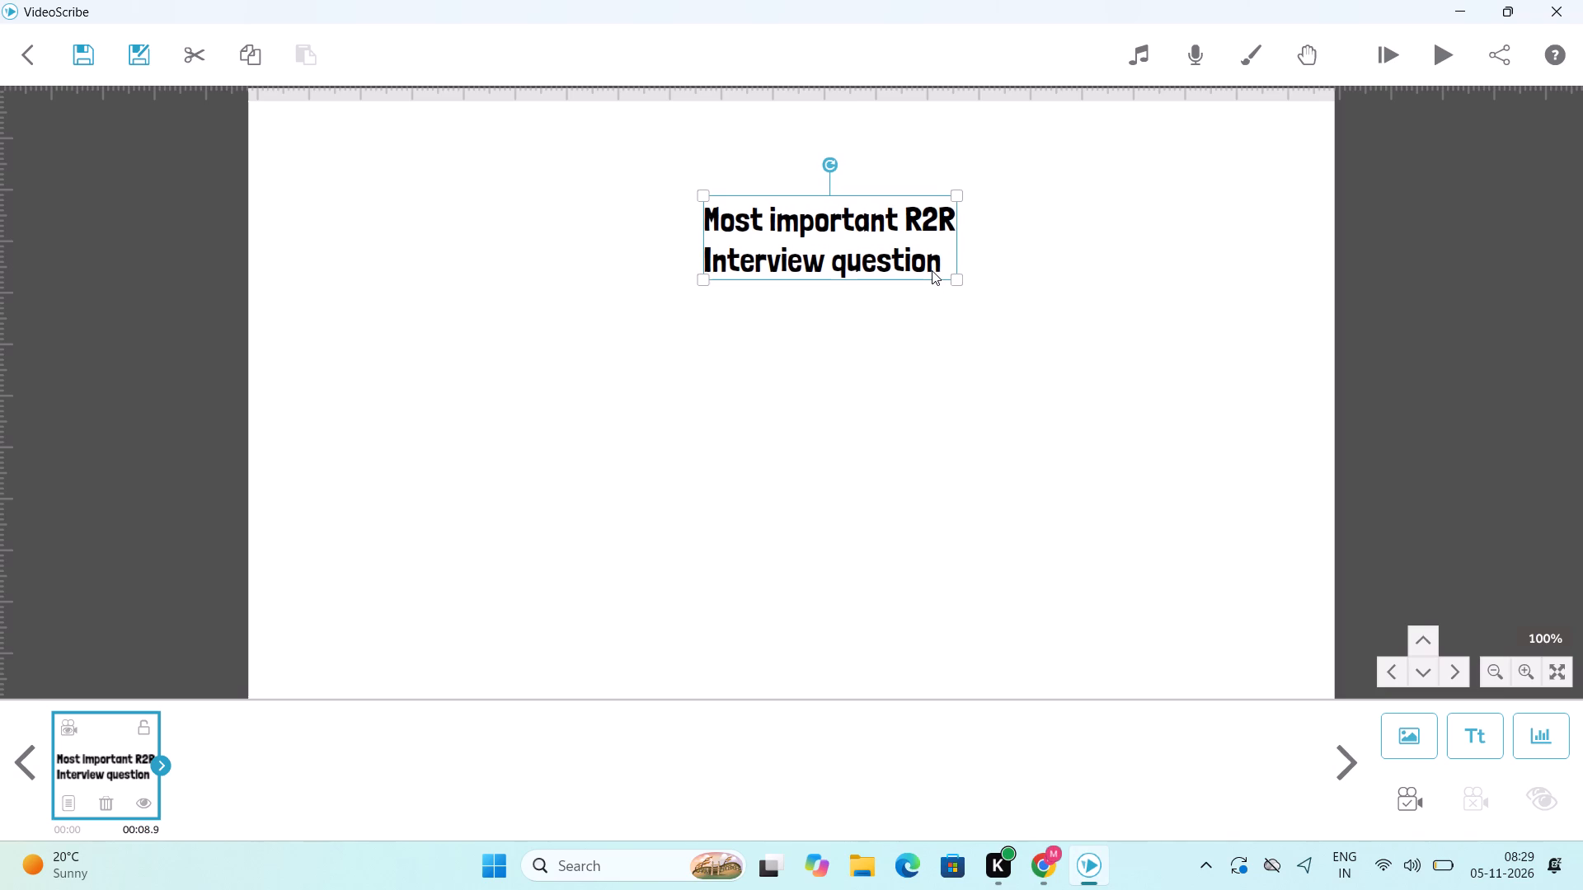
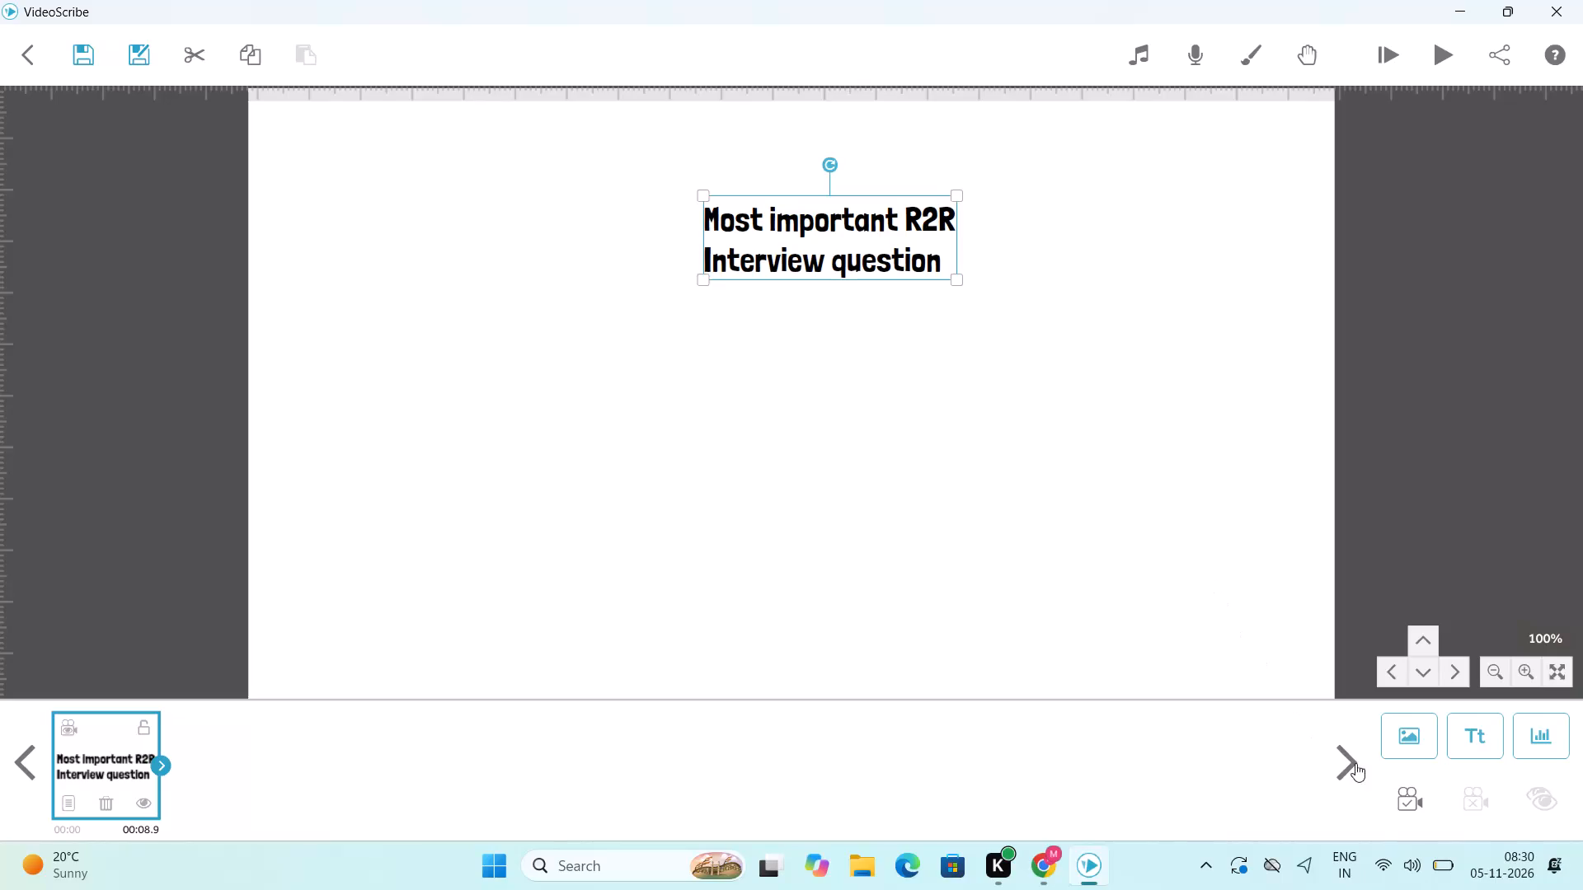
Set the title element's camera position to the current canvas view.
left_click(1408, 795)
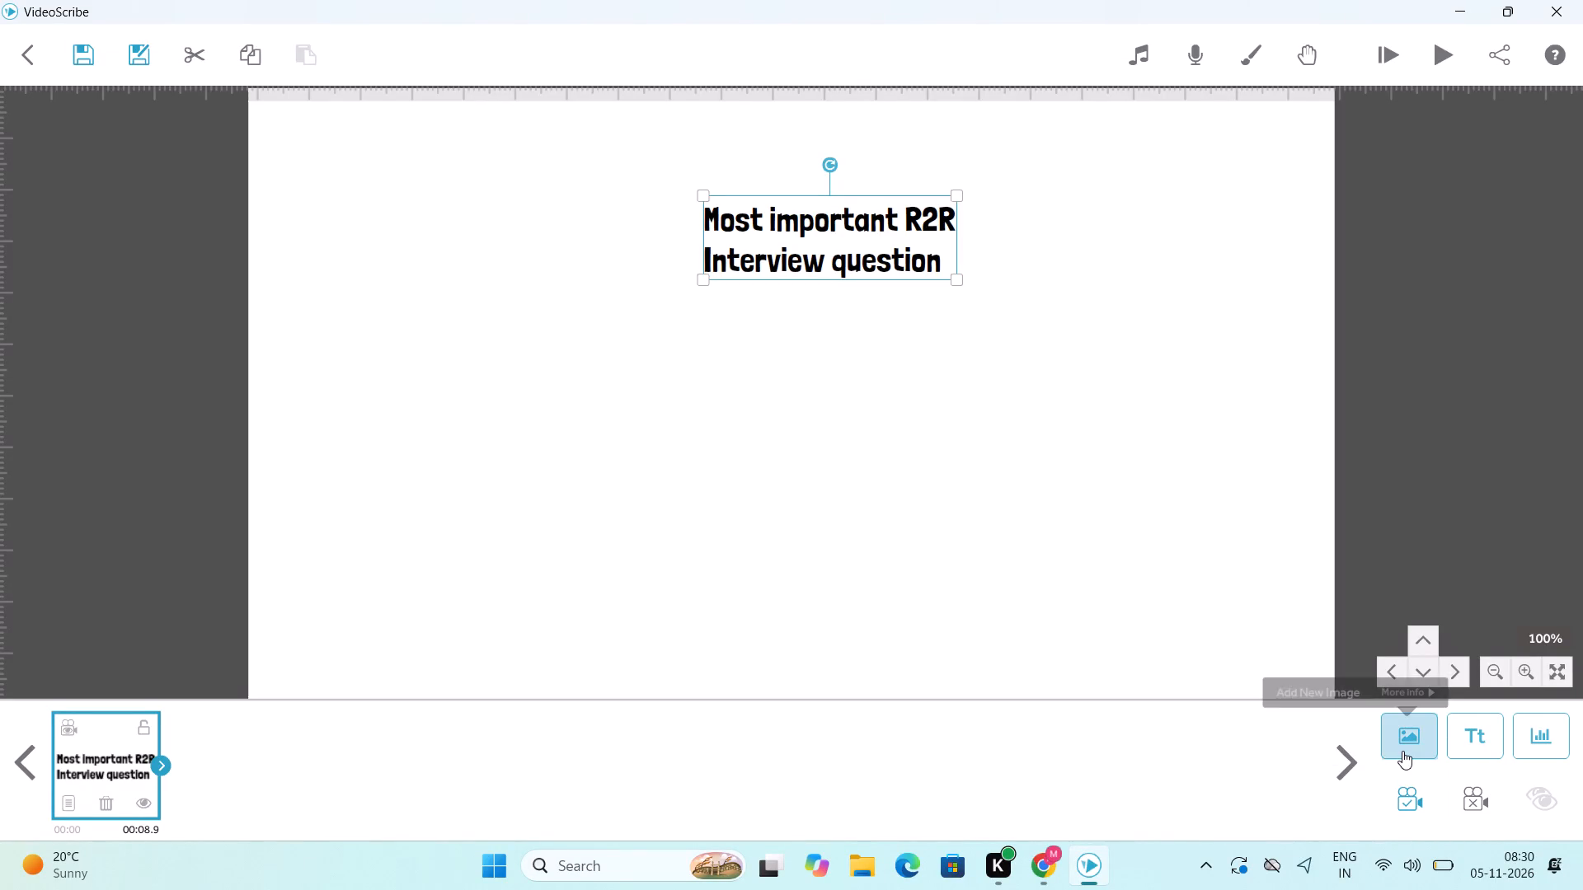
left_click(1402, 751)
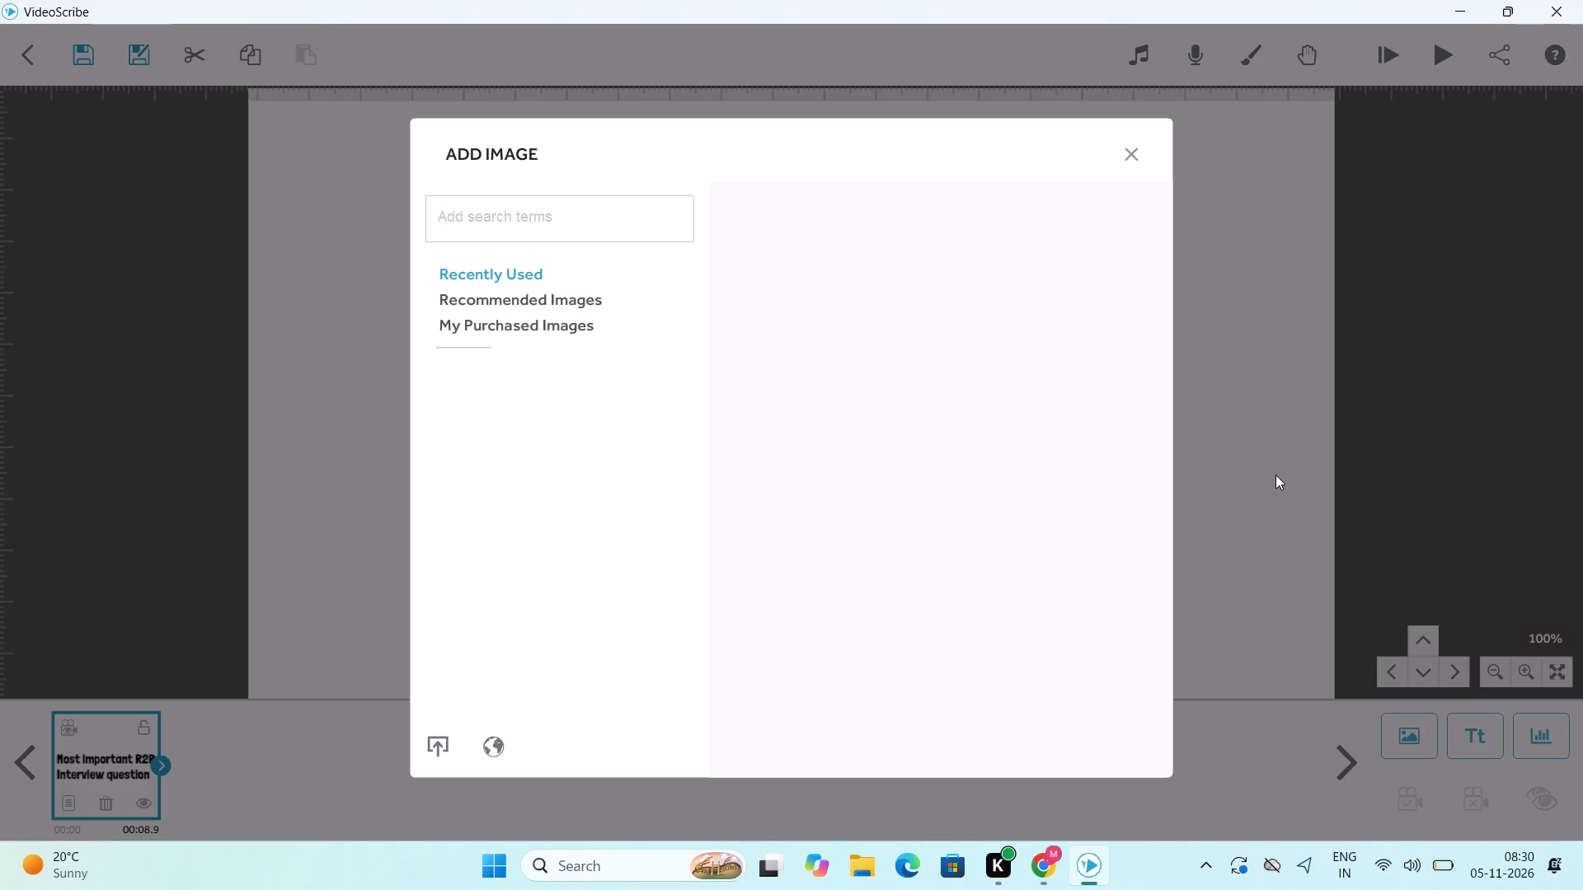
left_click(1124, 149)
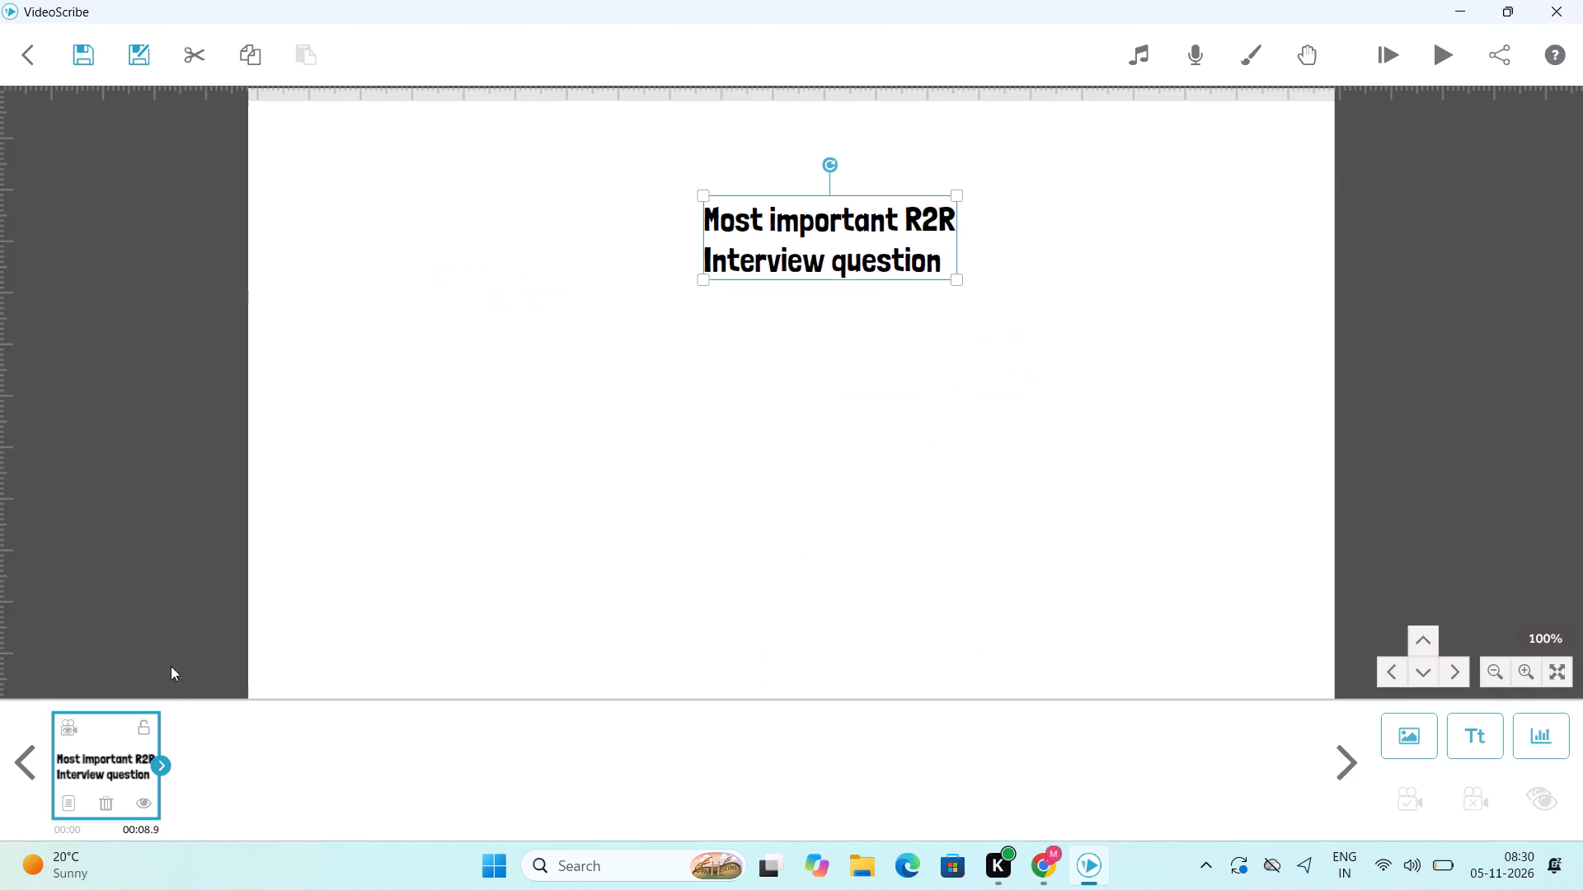
Set the title text's timings to 0.5 s animate, 0.0 s pause and 0.5 s transition.
right_click(102, 757)
left_click(188, 612)
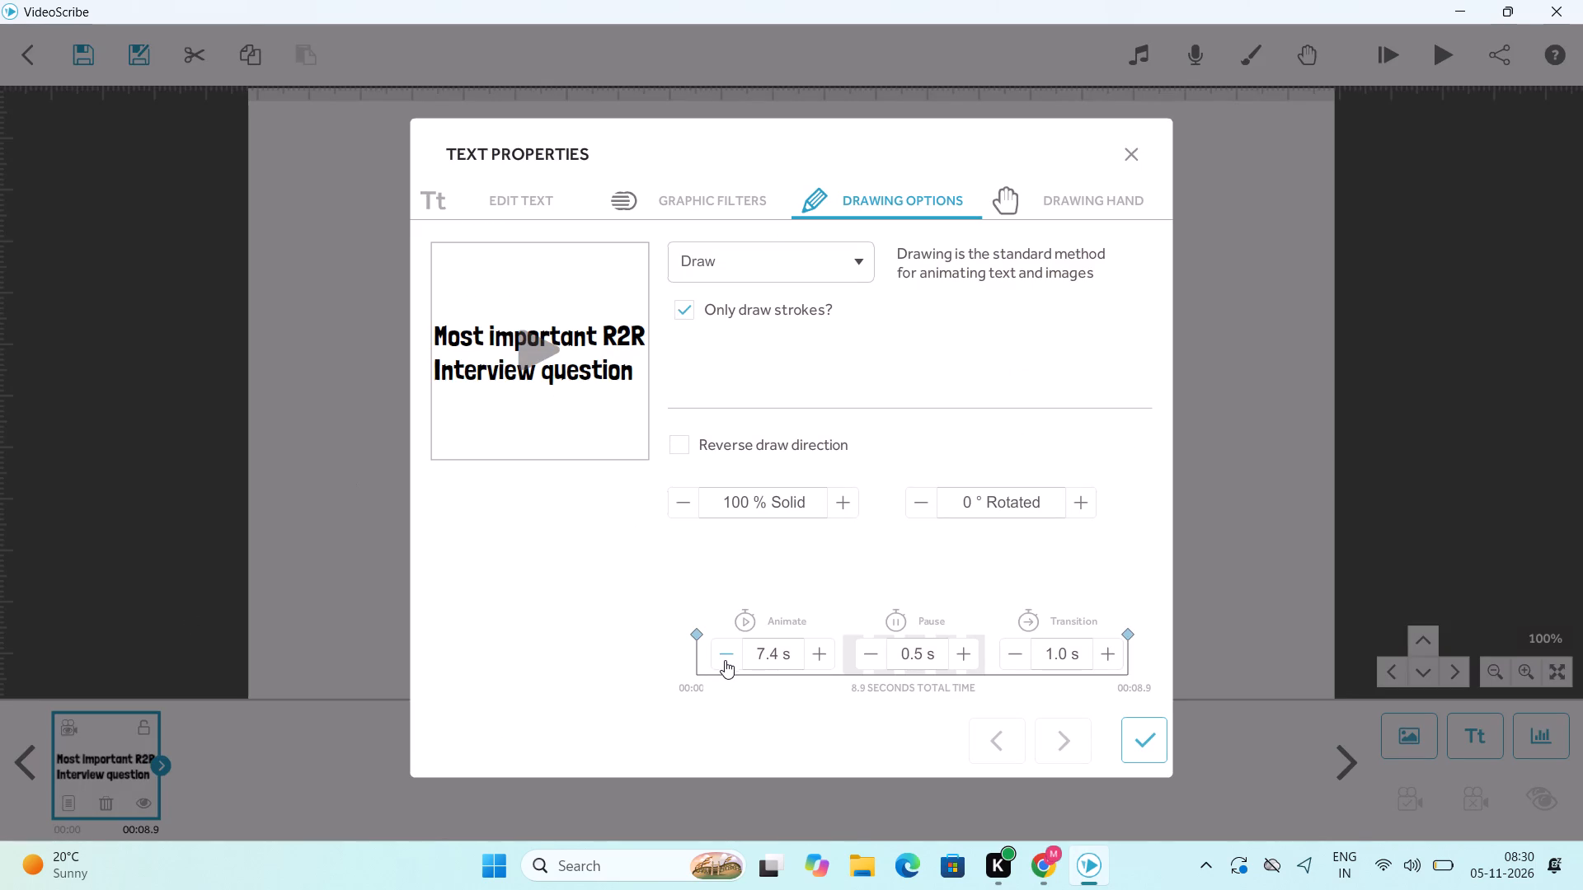
triple_click(722, 658)
triple_click(722, 658)
triple_click(722, 658)
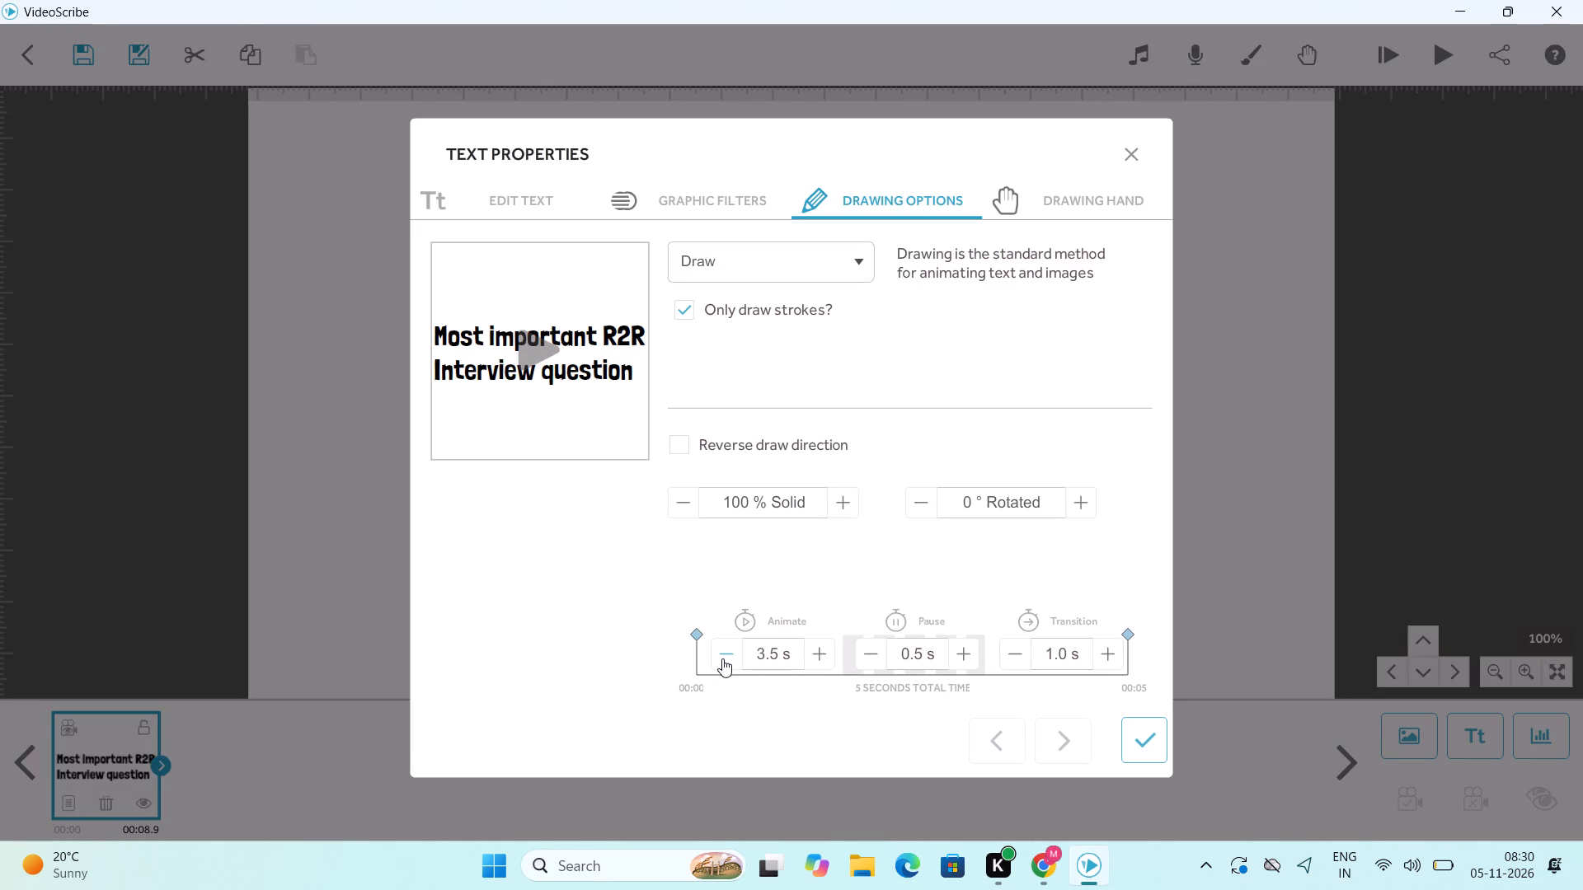
triple_click(722, 658)
left_click(722, 658)
left_click(722, 658)
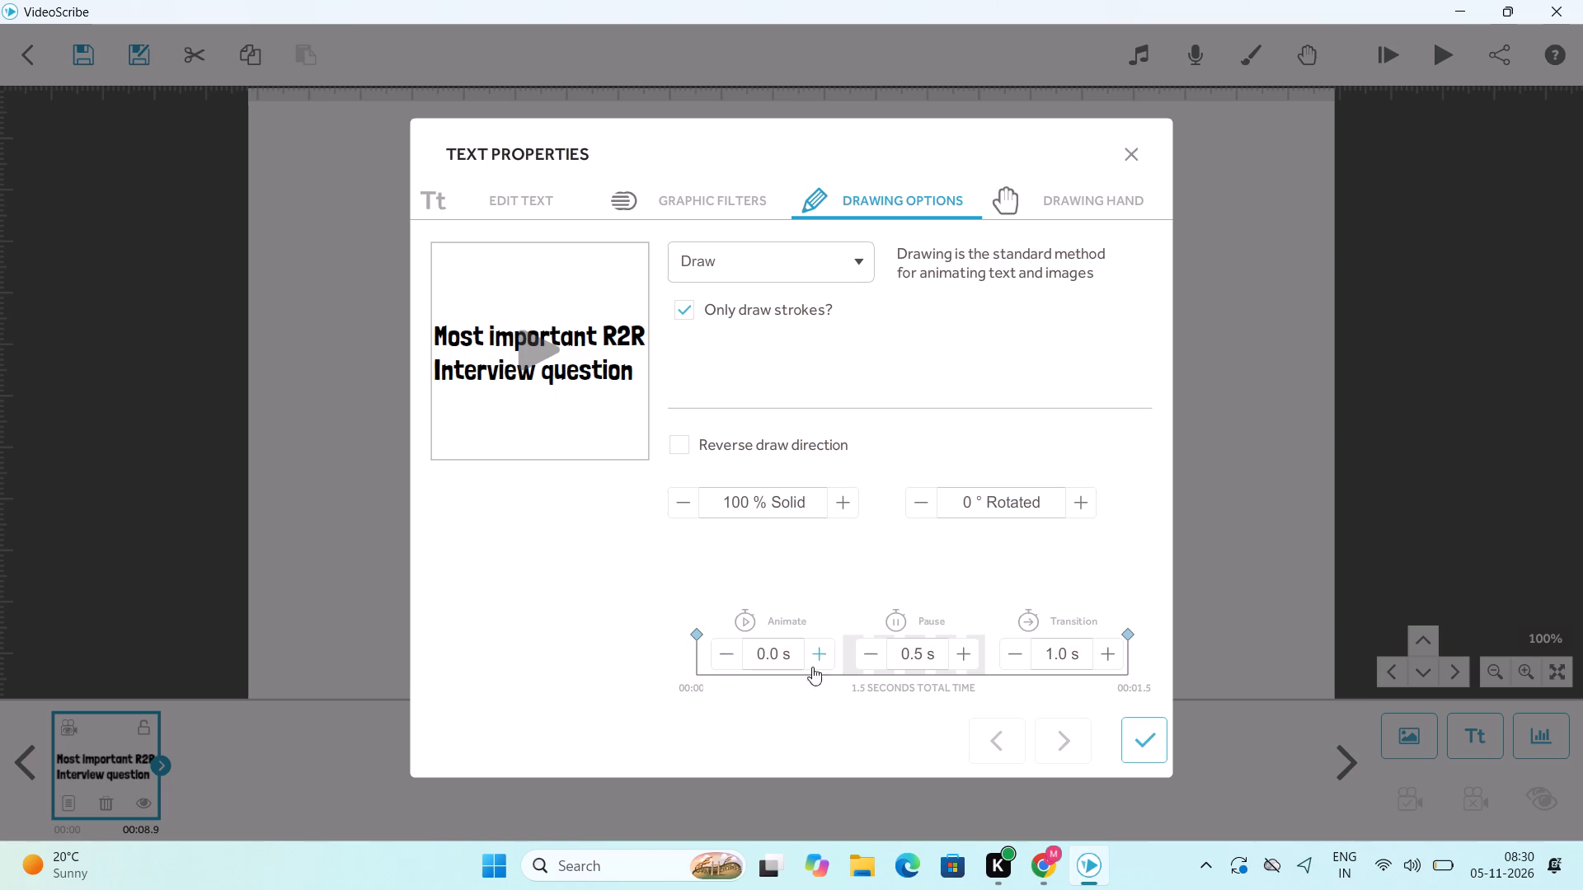
left_click(822, 658)
left_click(879, 660)
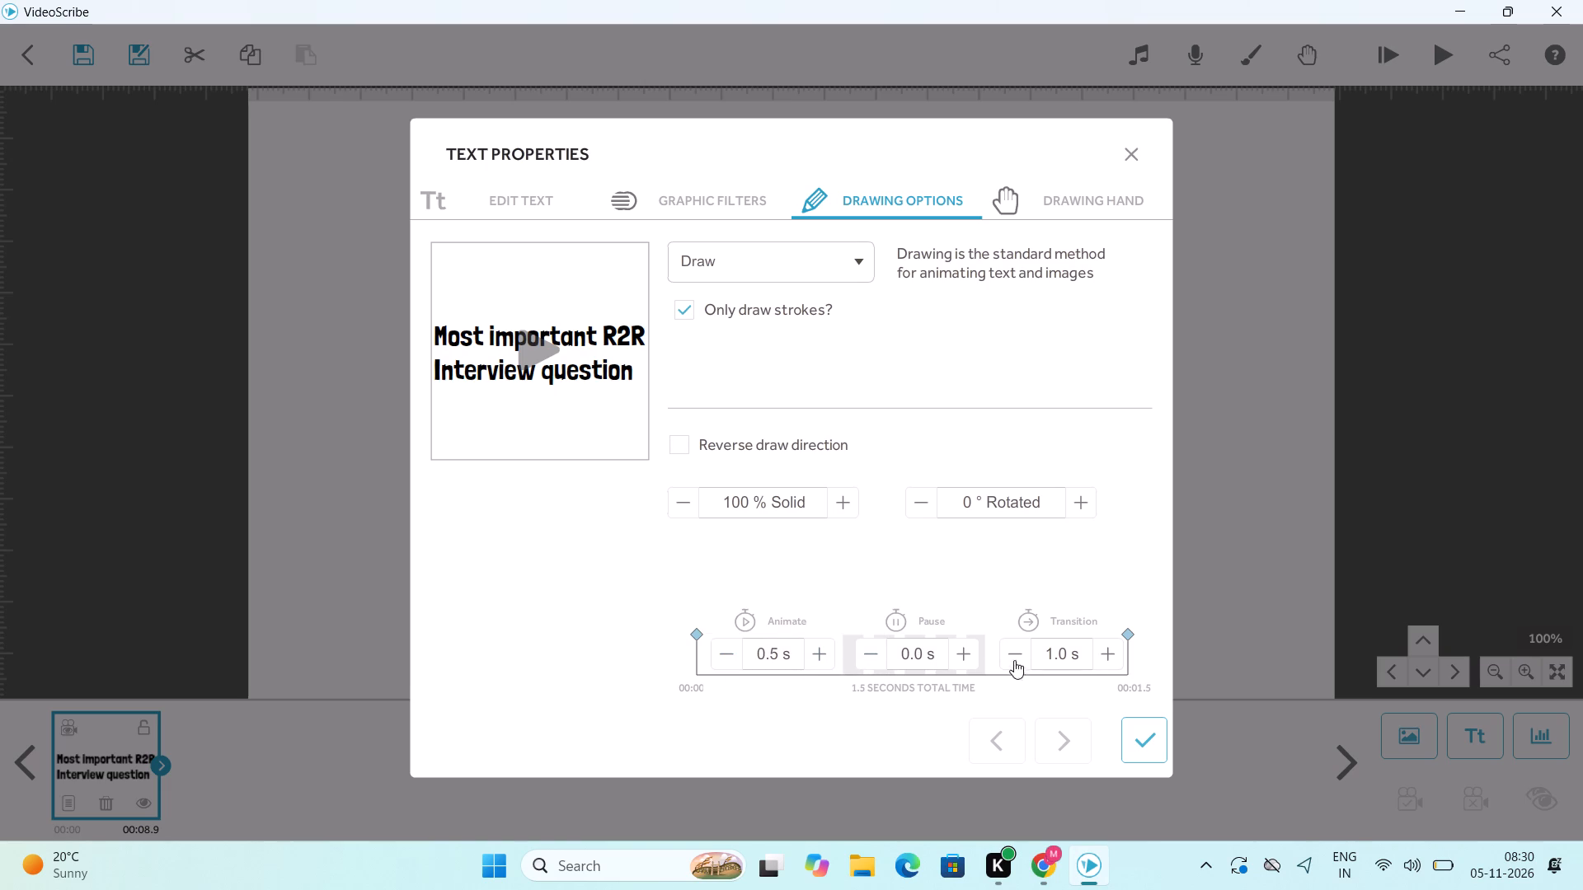
left_click(1022, 658)
left_click(1137, 746)
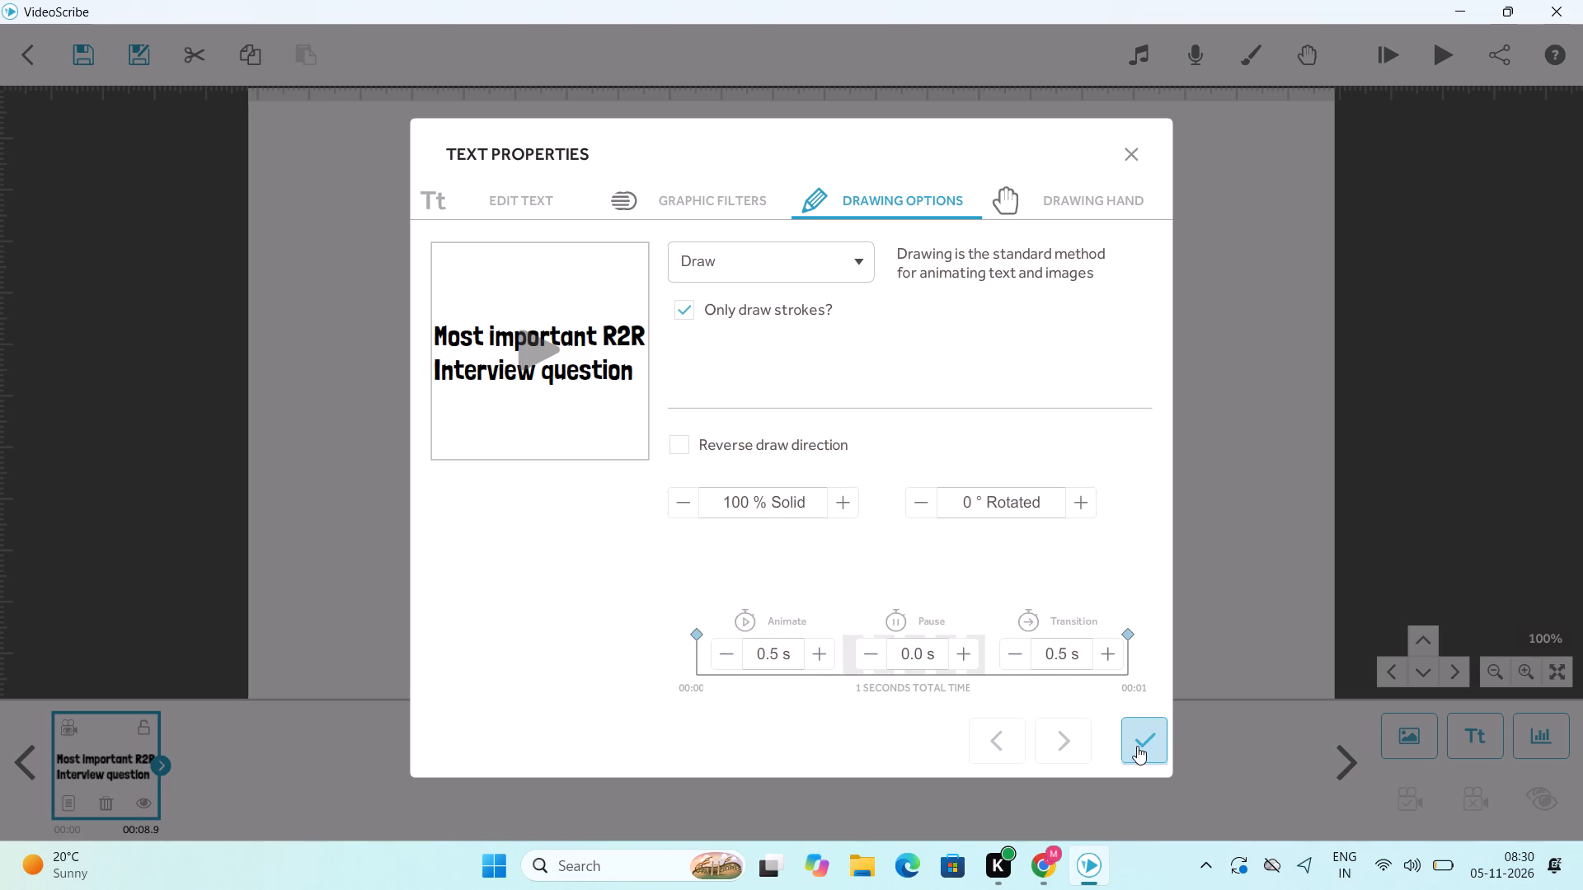
Add the hand-drawn wide rectangle outline from the recently used images and shrink it to about 60% of its size.
left_click(1397, 732)
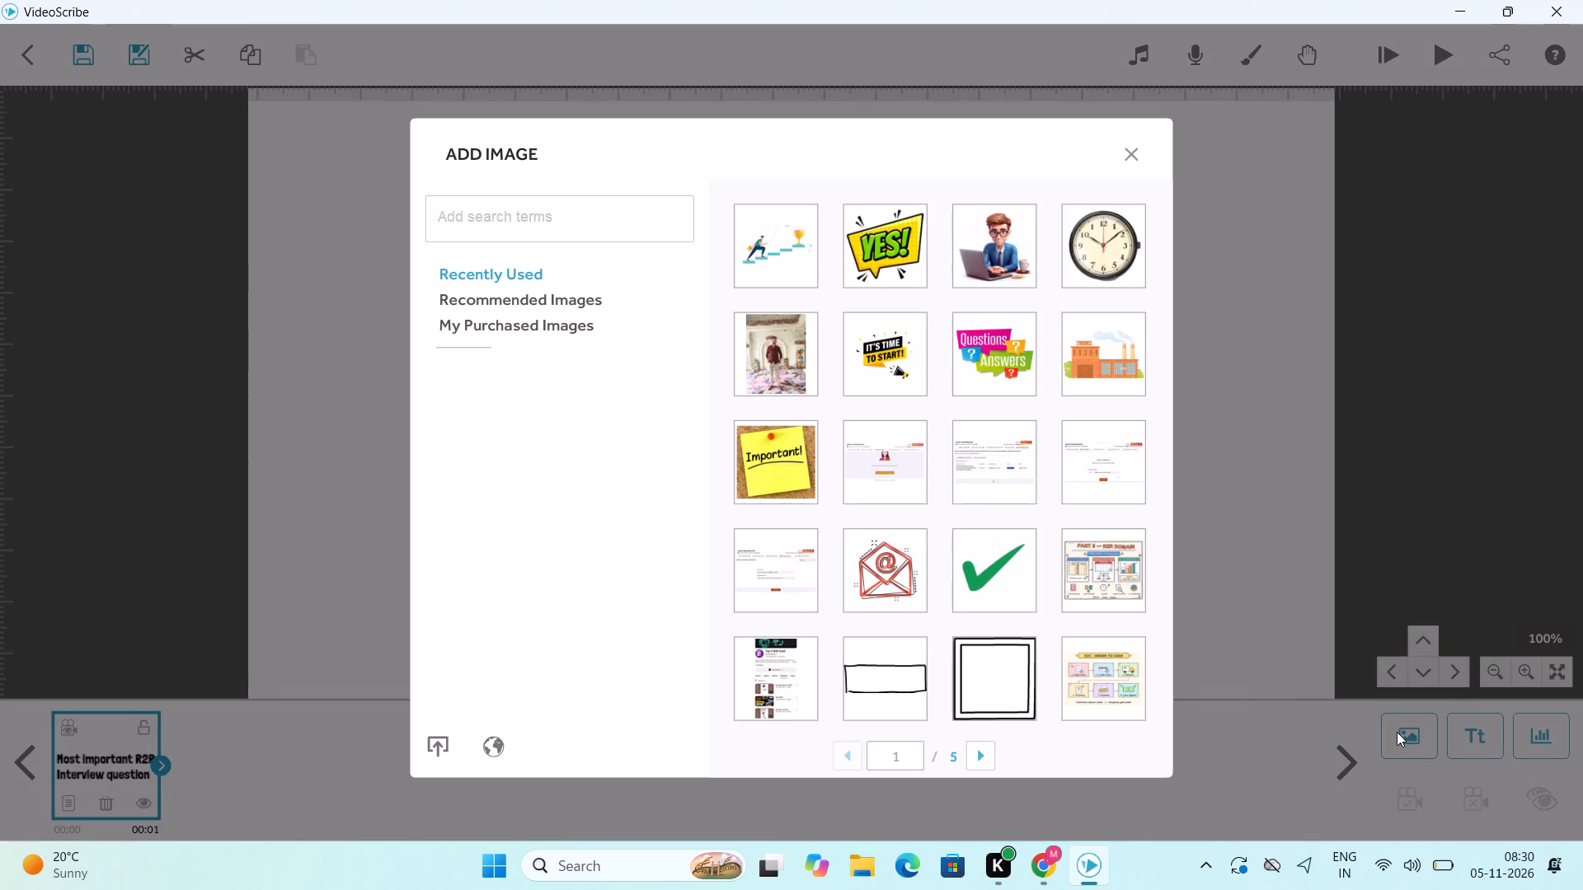
left_click(871, 680)
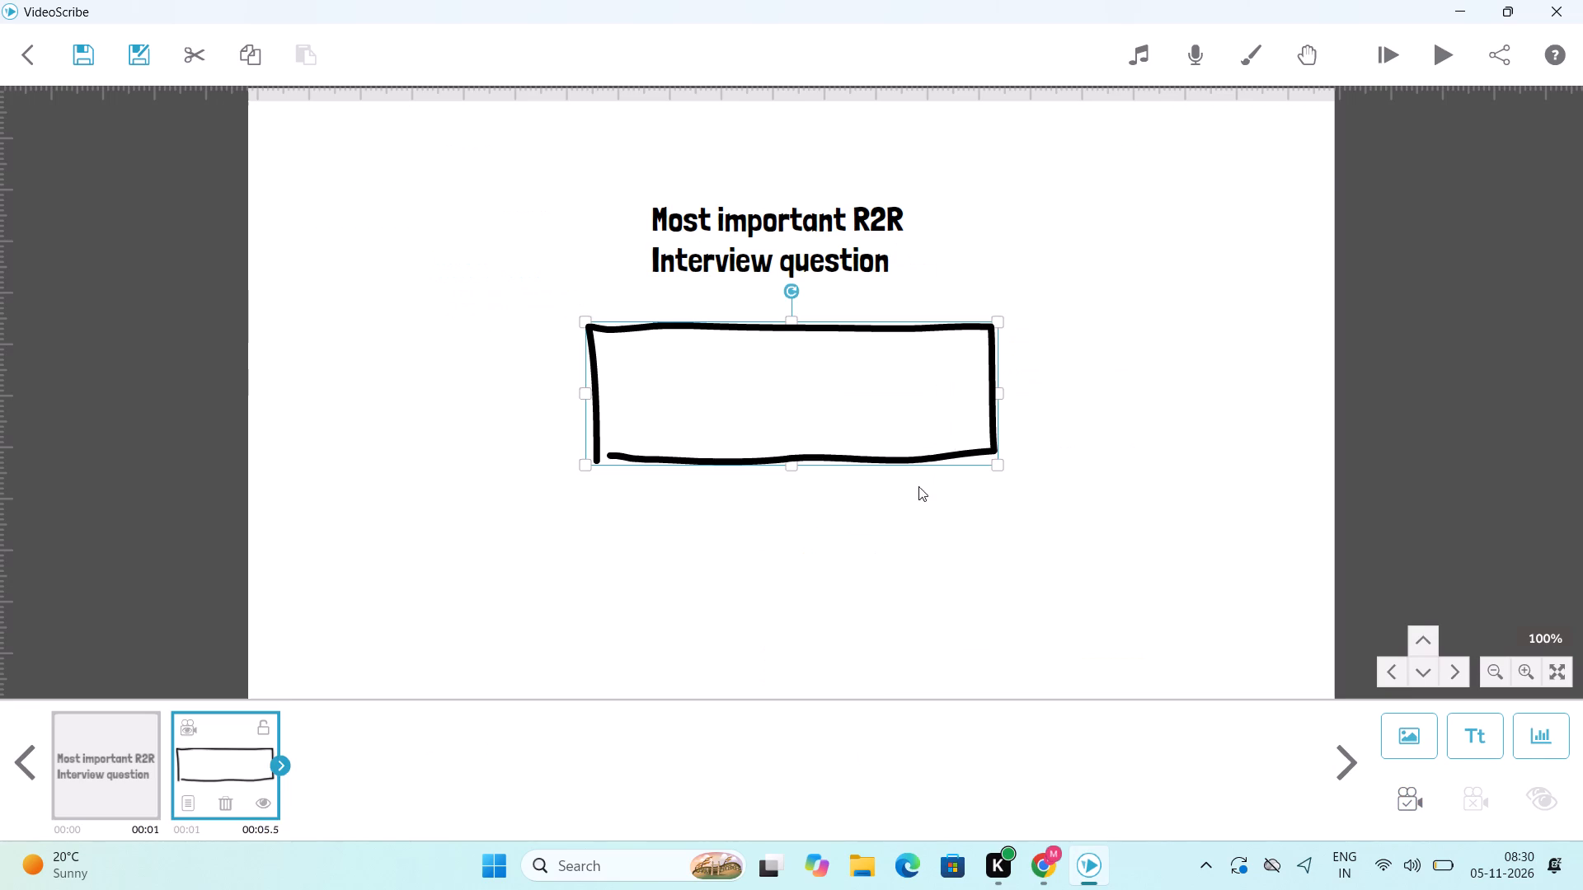
left_click_drag(999, 464, 919, 438)
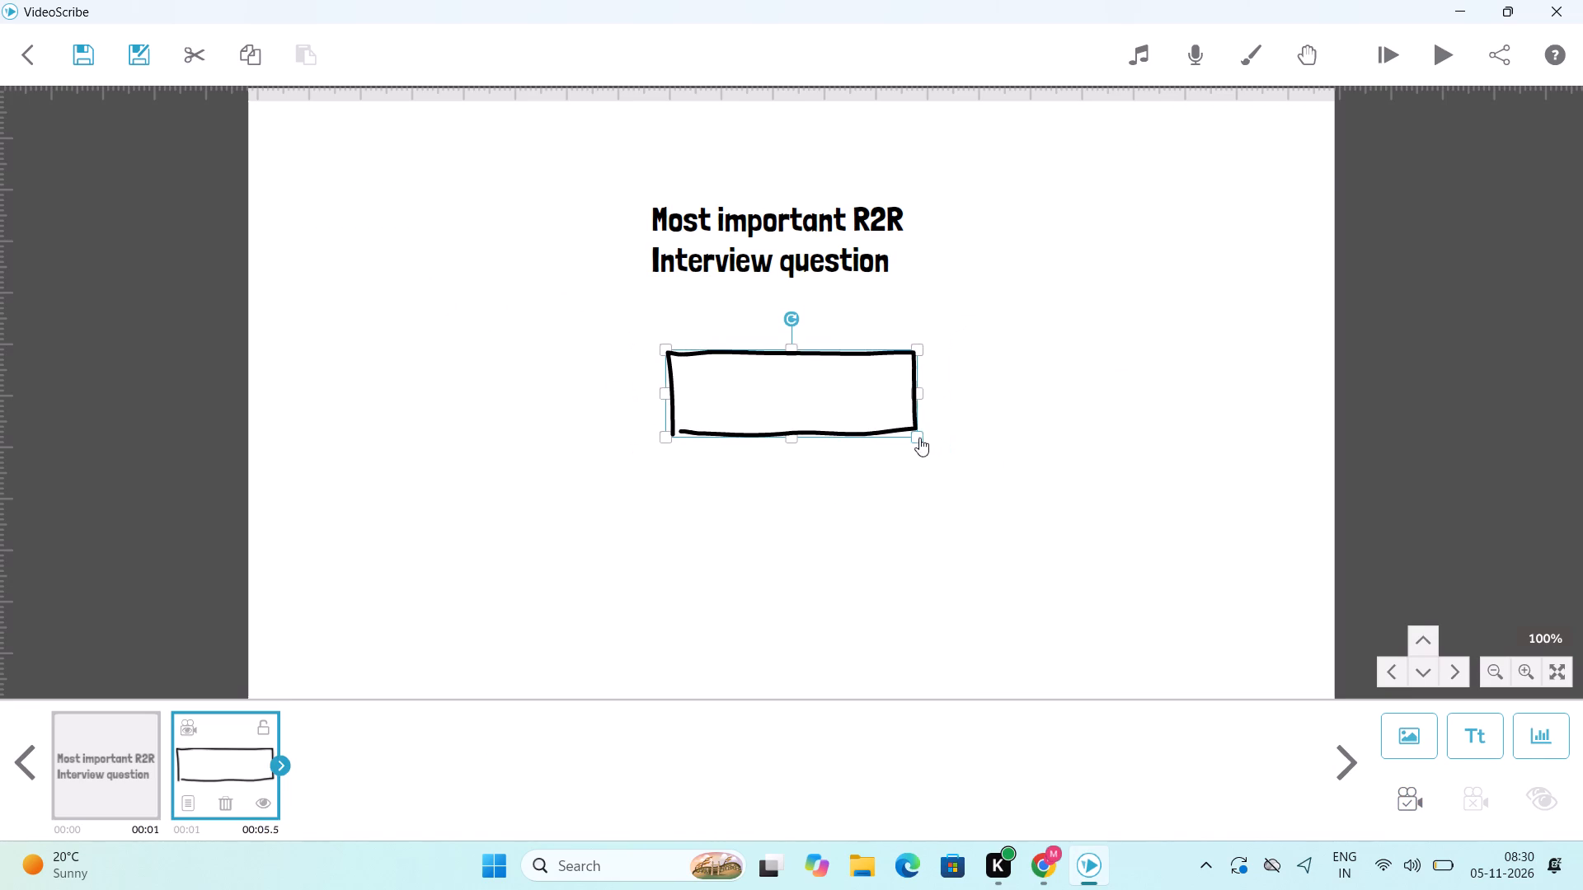
Move the rectangle over the title, enlarge it about 15% so it frames both lines, and set its camera position to the current view.
left_click_drag(885, 425, 859, 275)
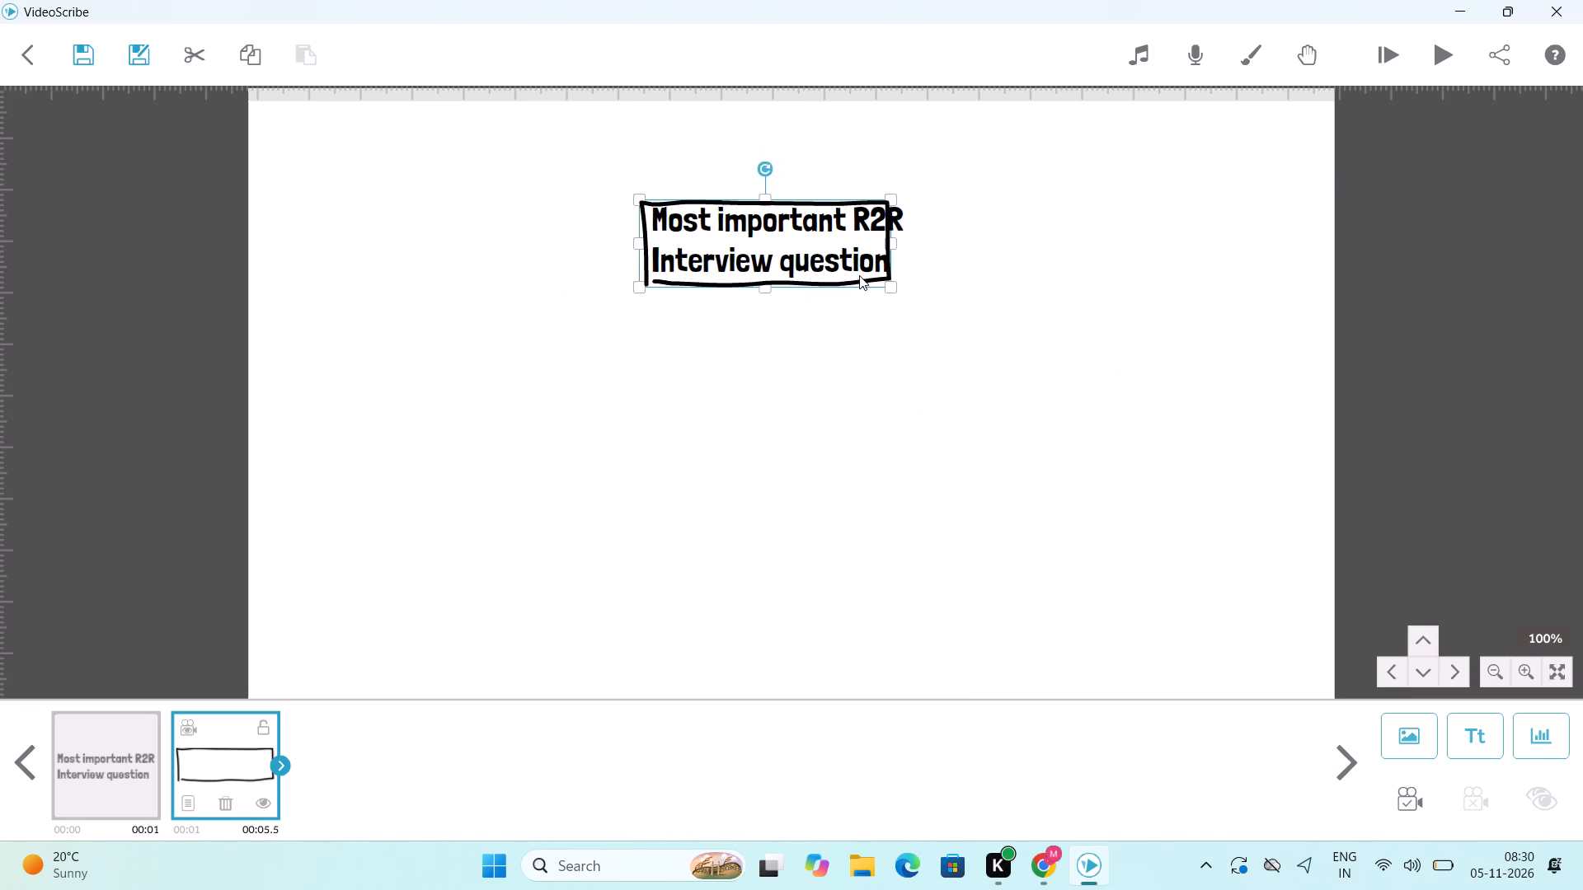
left_click_drag(835, 282, 889, 389)
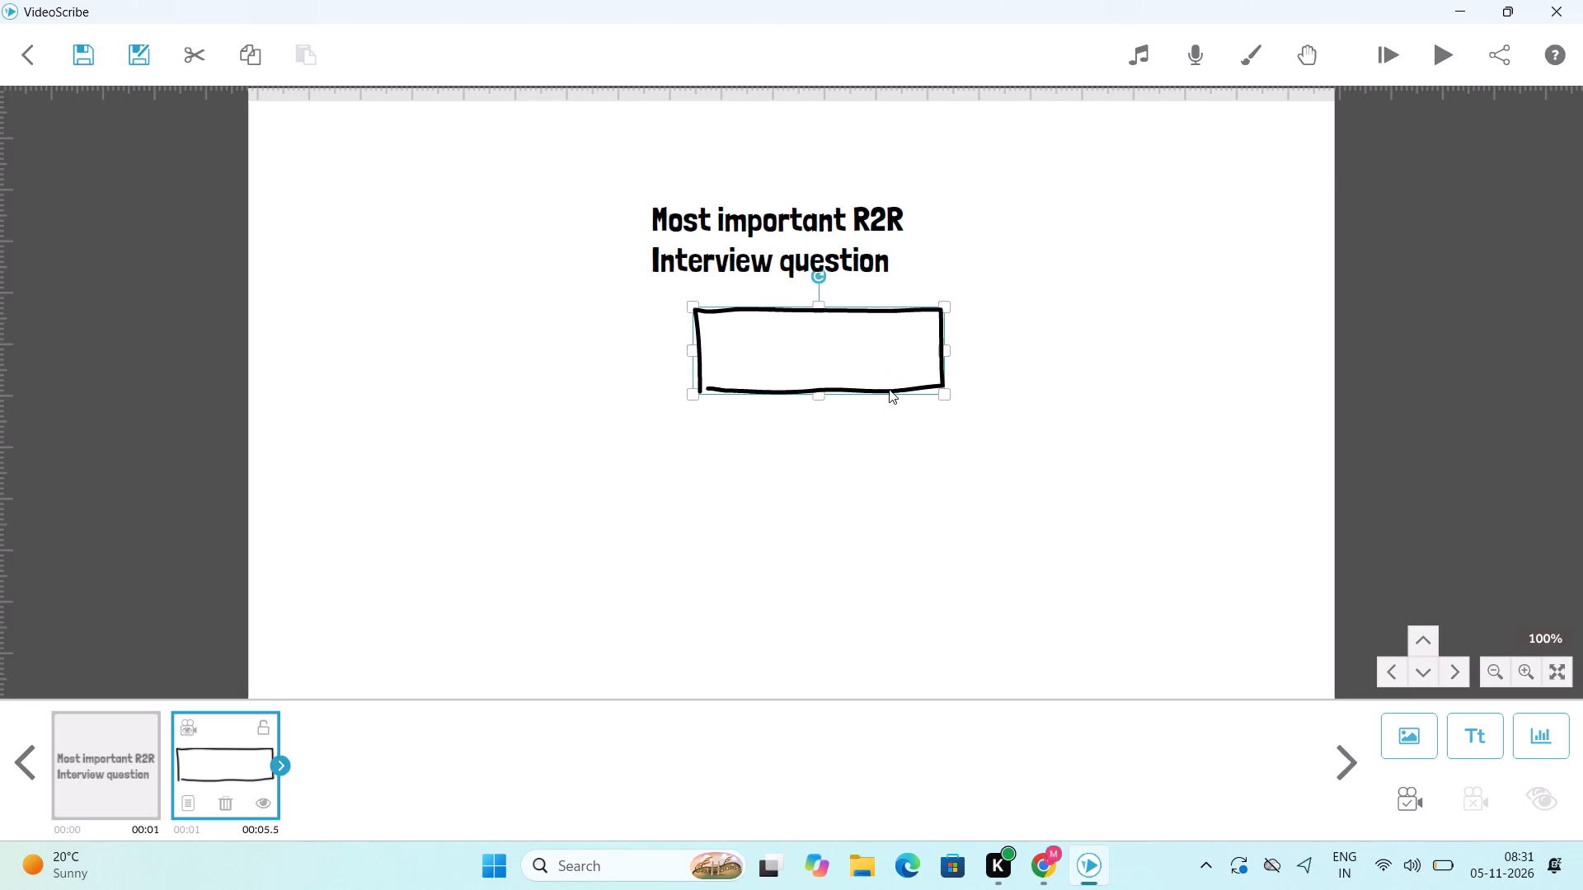
left_click_drag(832, 256, 881, 253)
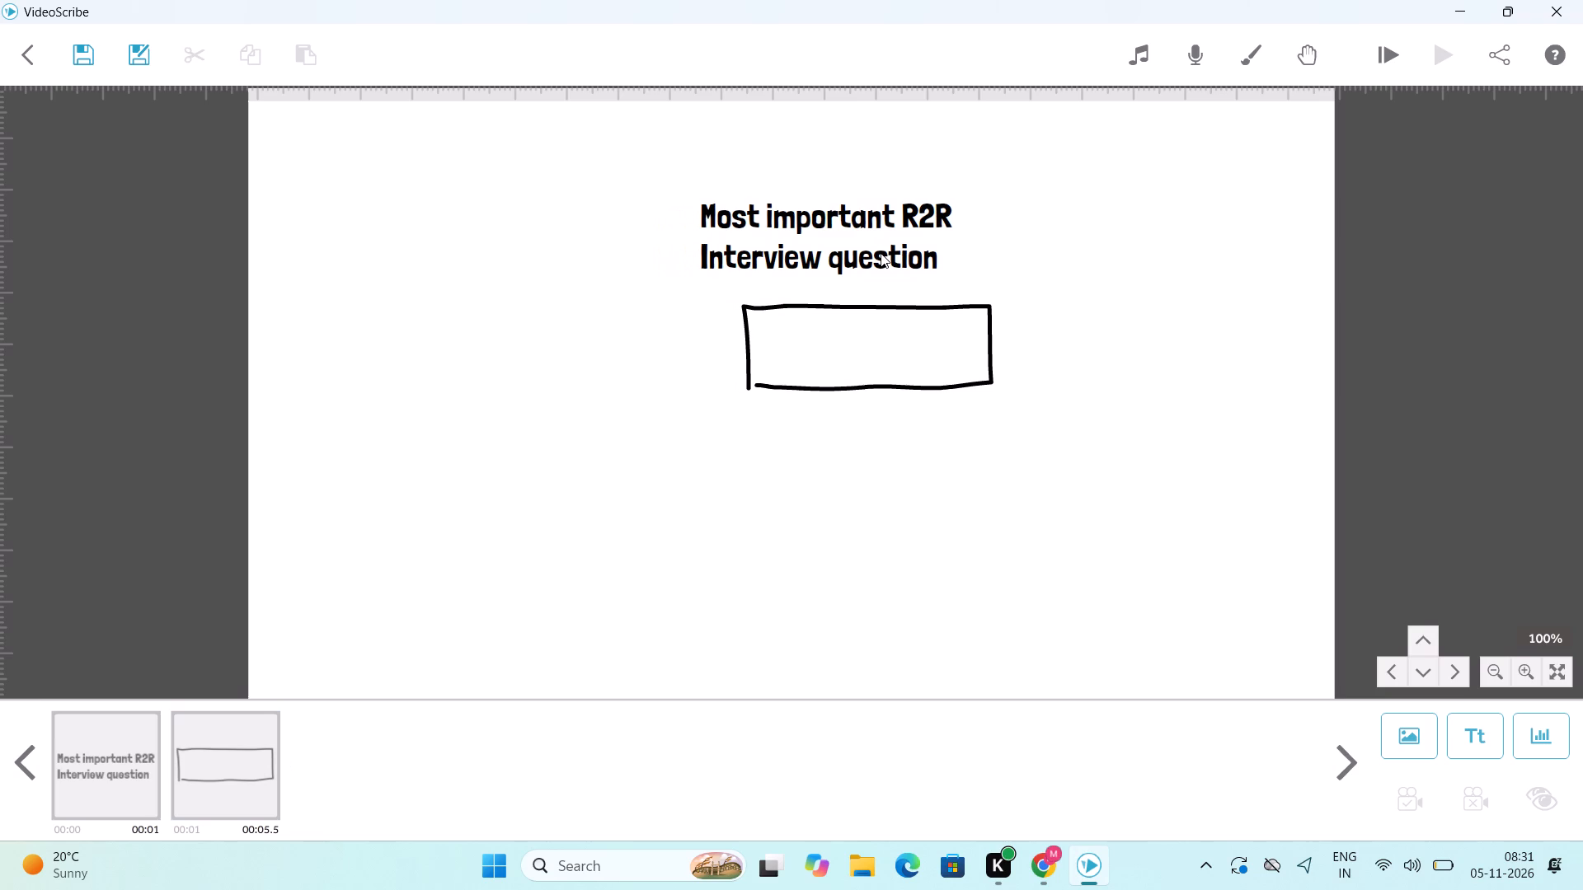
left_click_drag(881, 253, 883, 253)
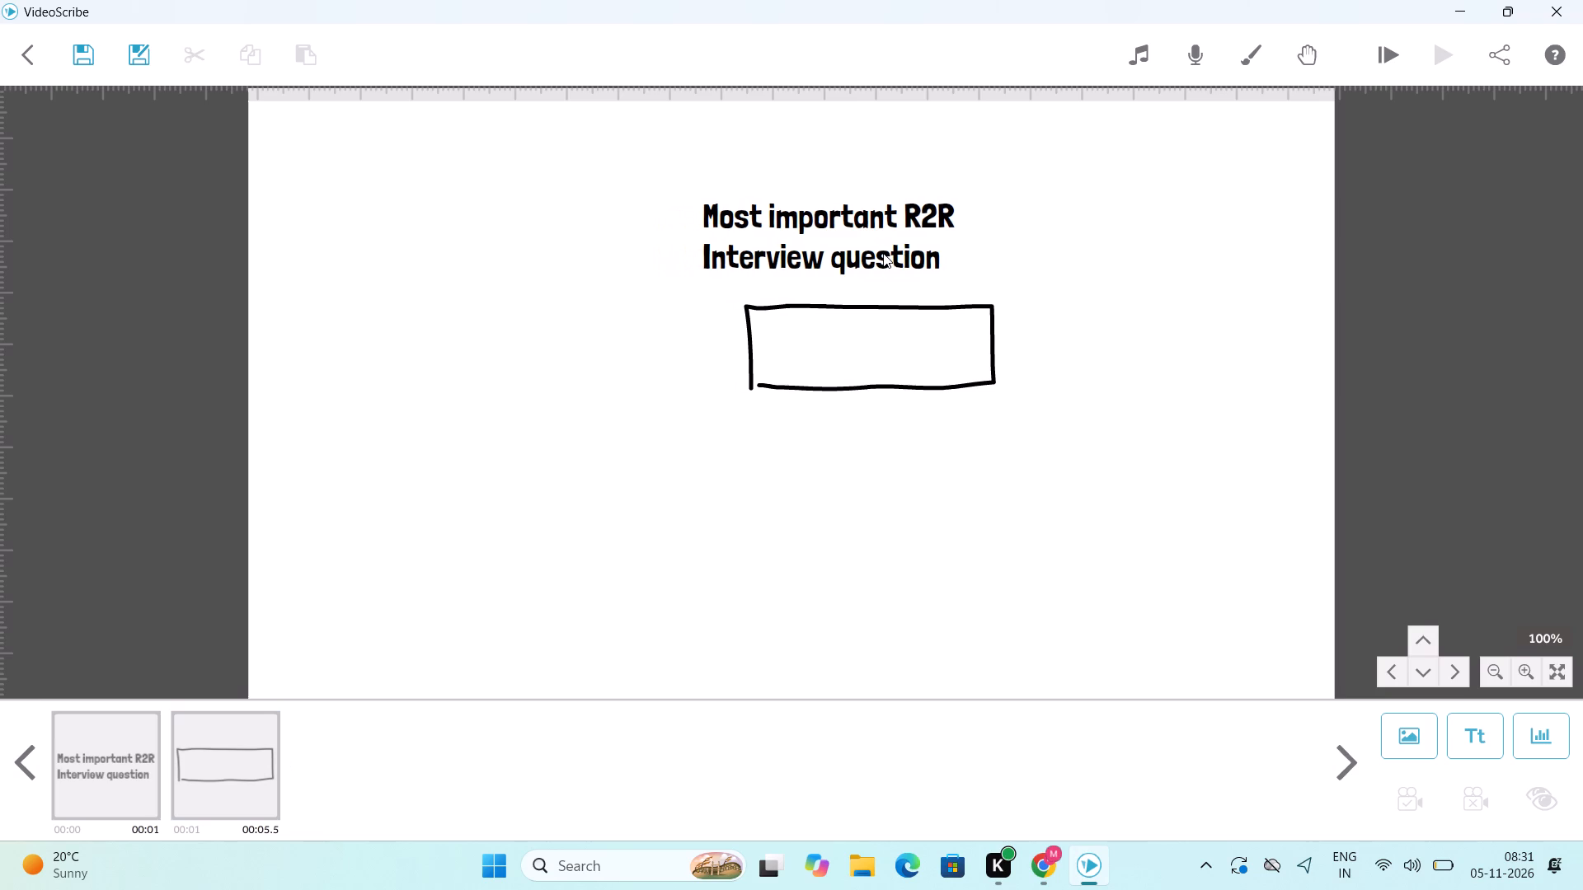
left_click_drag(883, 253, 881, 253)
left_click(952, 386)
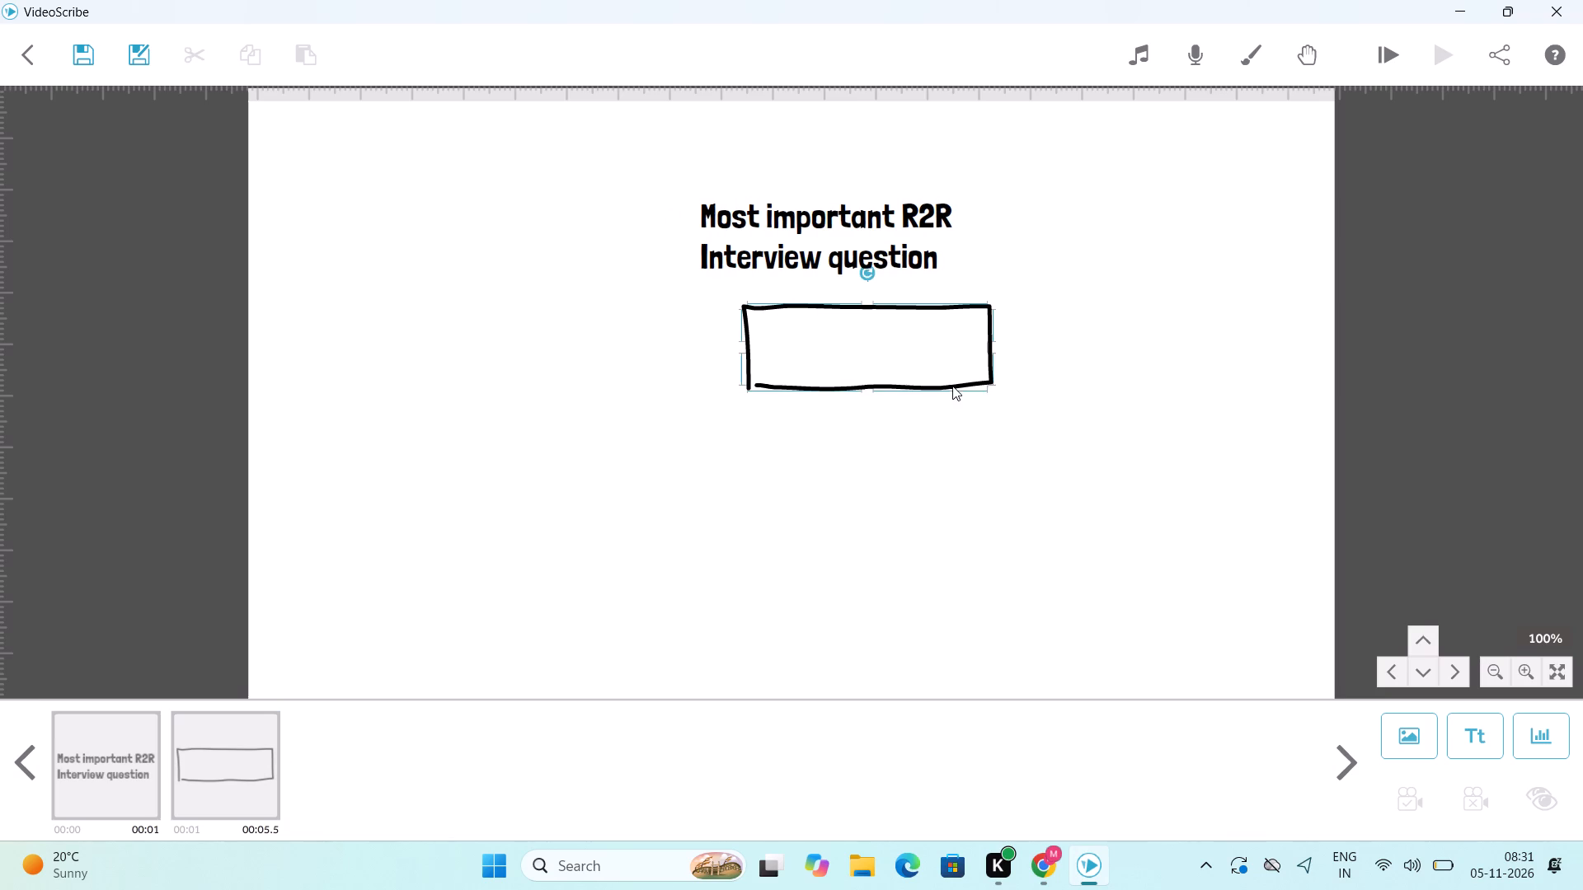
left_click_drag(963, 377, 916, 267)
left_click_drag(947, 285, 965, 288)
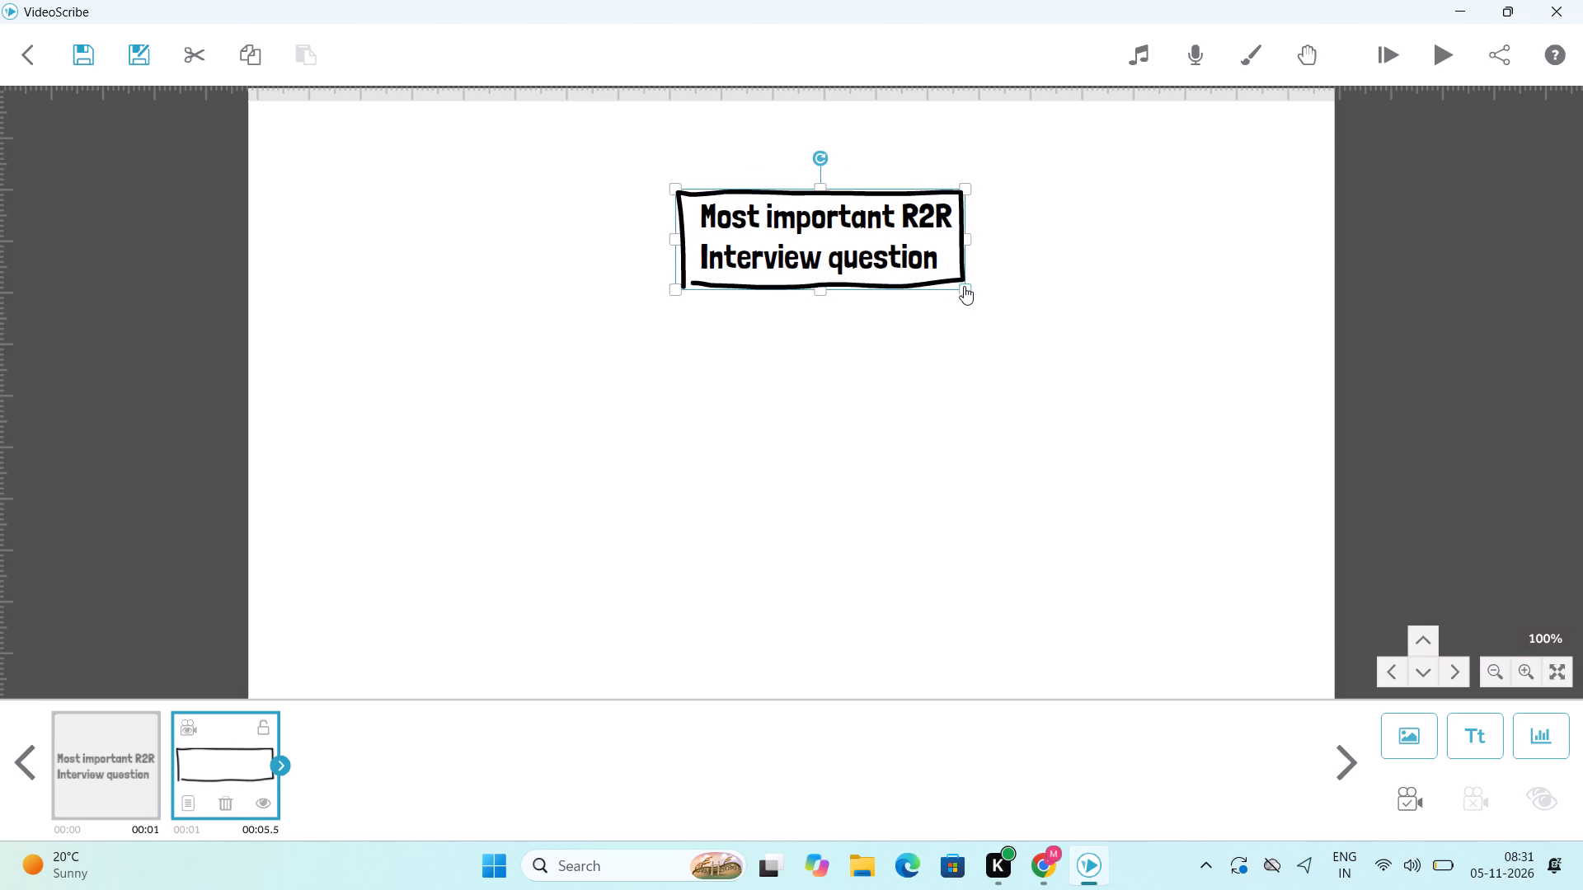
left_click(929, 282)
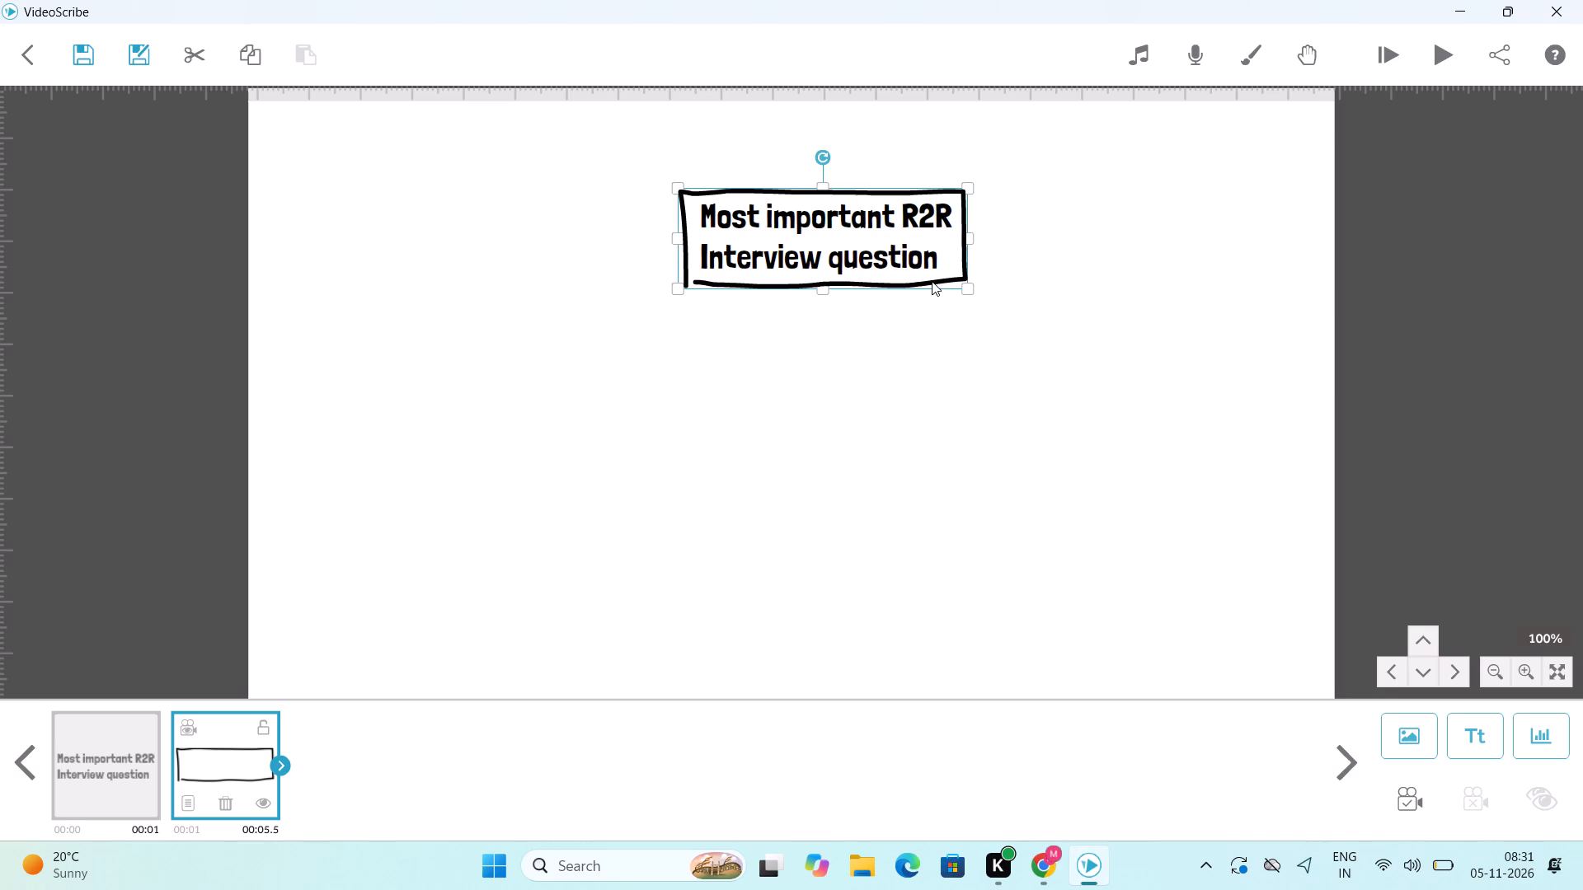
left_click(944, 278)
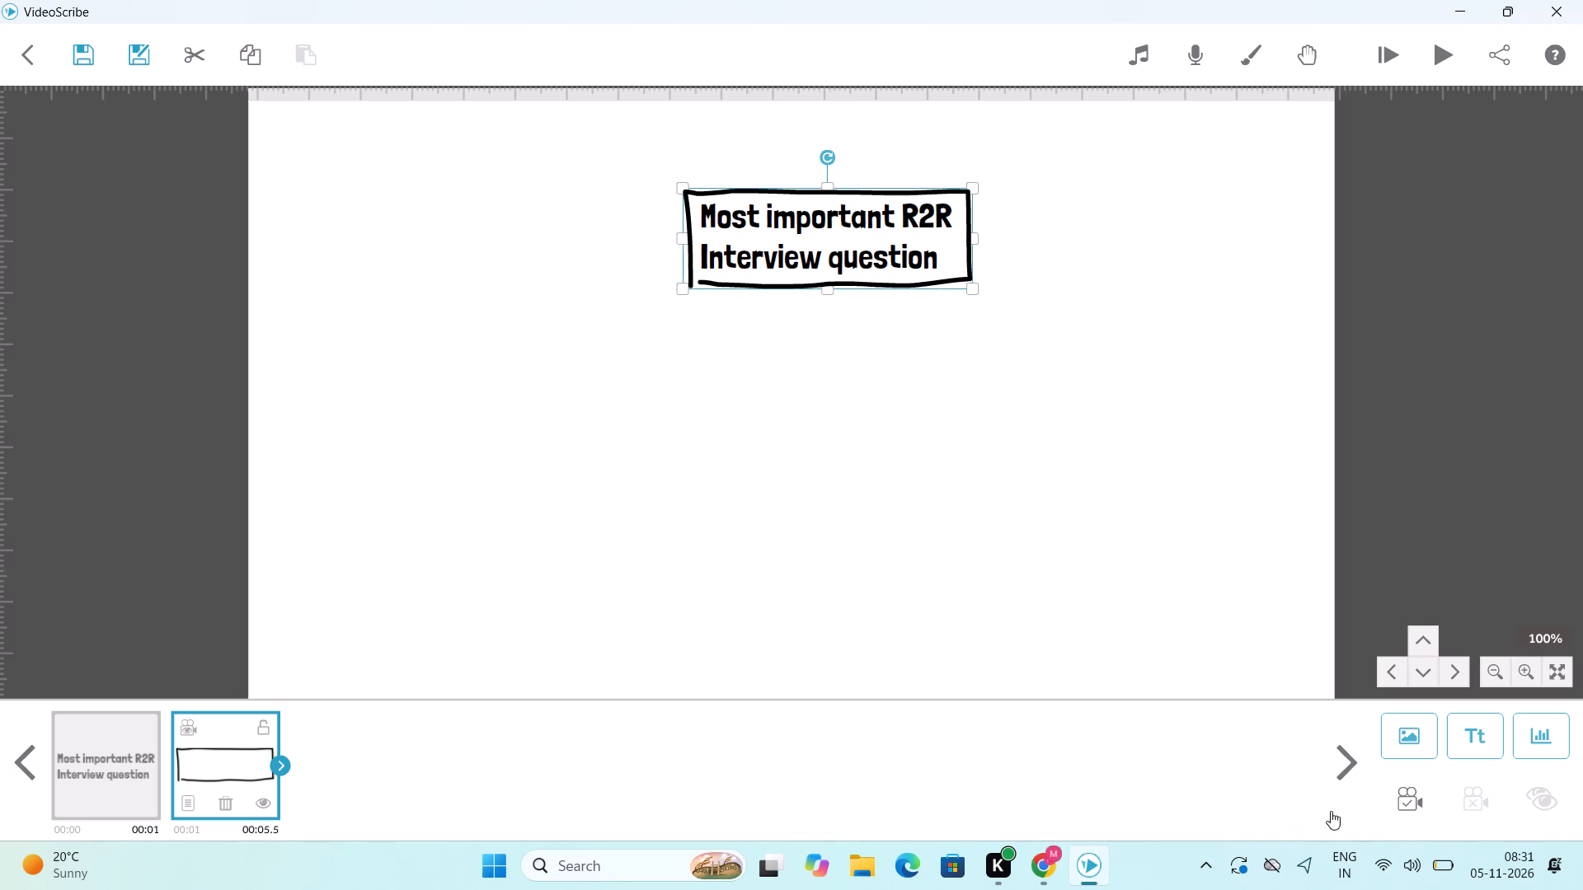
left_click_drag(1402, 812, 318, 889)
Set the rectangle image's timings to 0.5 s animate, 0.0 s pause and 0.5 s transition.
right_click(209, 781)
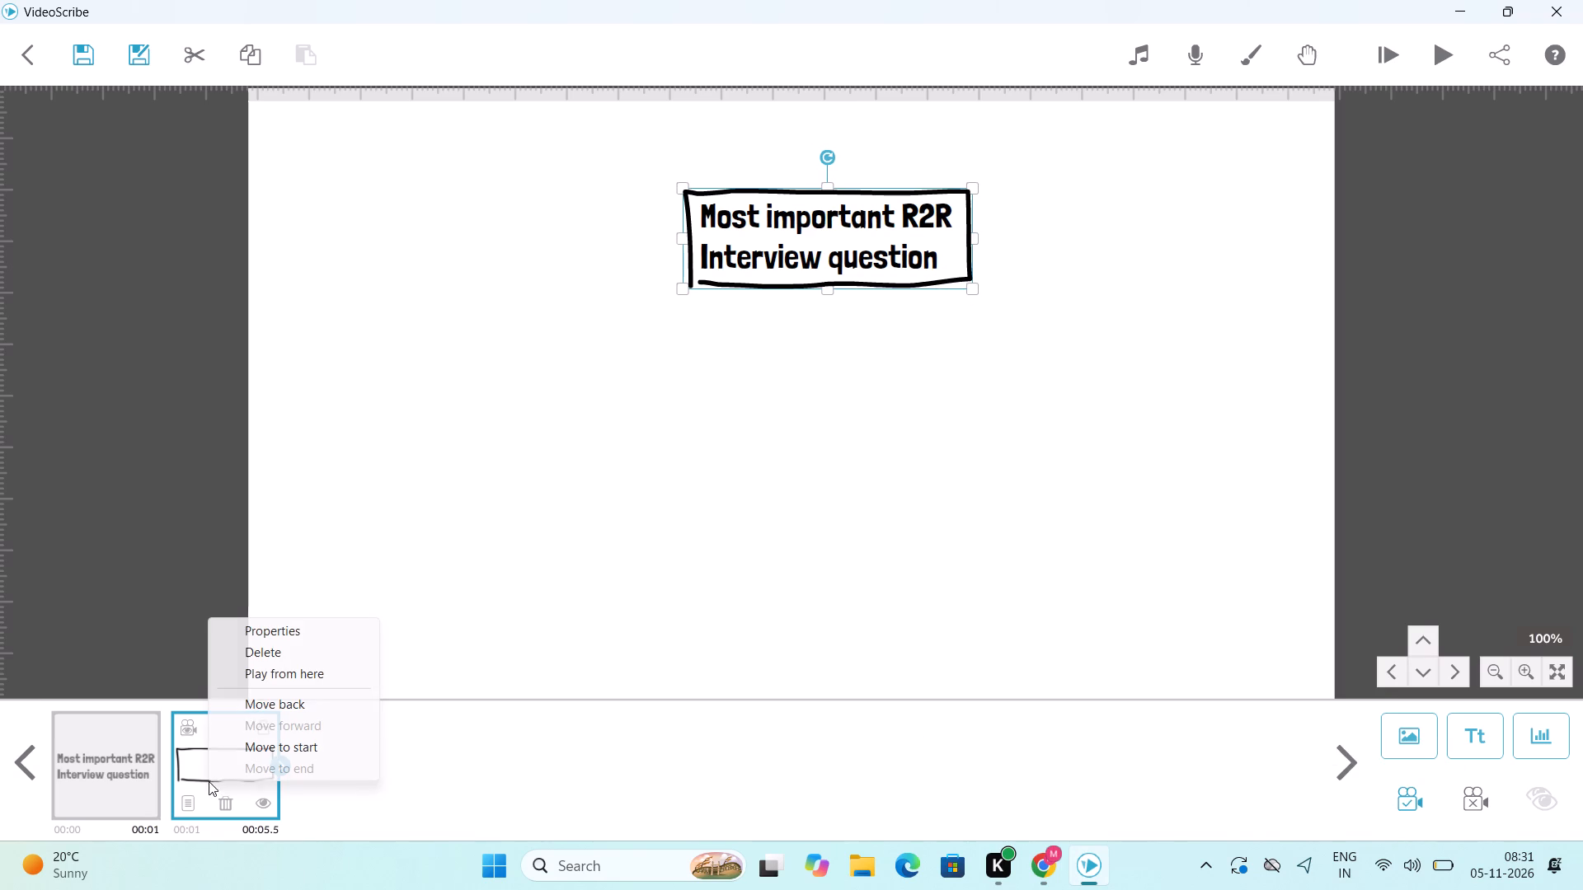
left_click(289, 628)
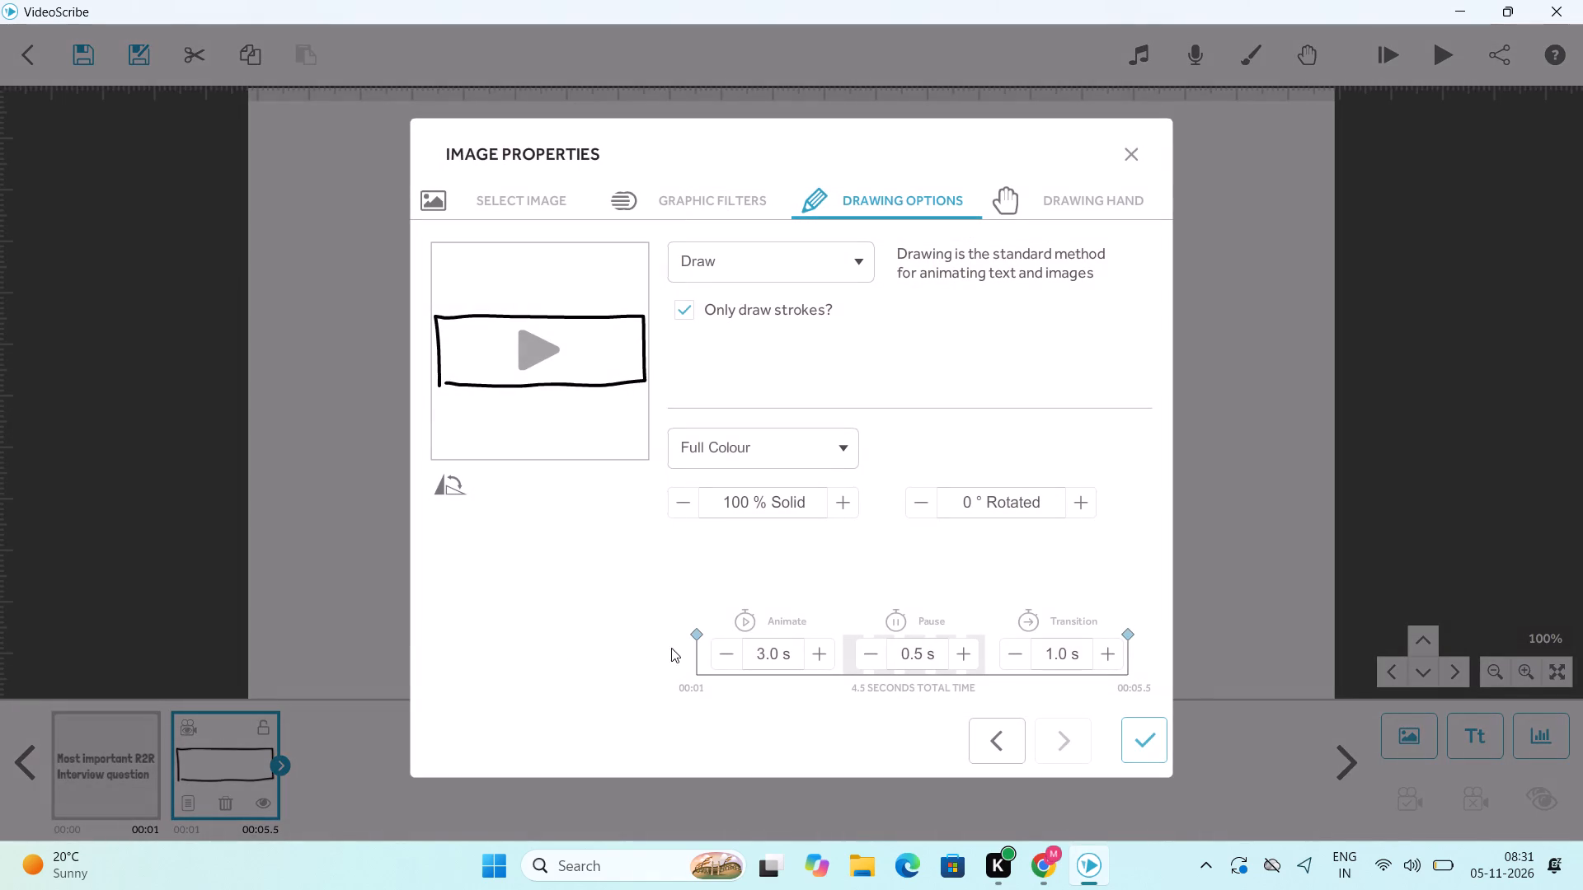
triple_click(724, 651)
double_click(724, 651)
left_click_drag(867, 661, 1023, 659)
left_click_drag(1023, 659, 1134, 738)
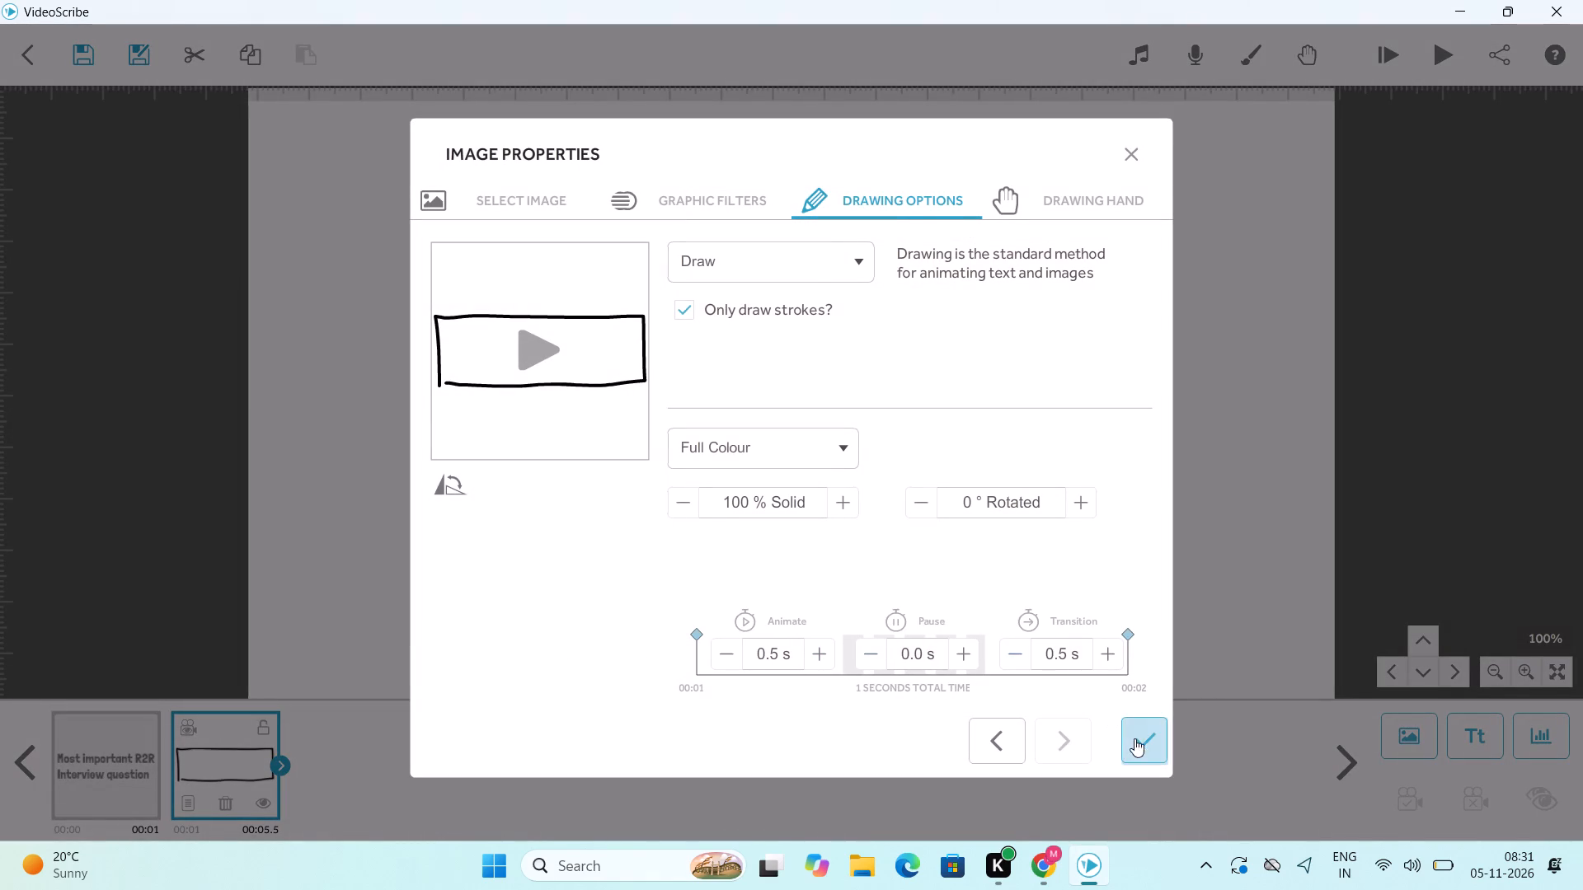
left_click(1134, 738)
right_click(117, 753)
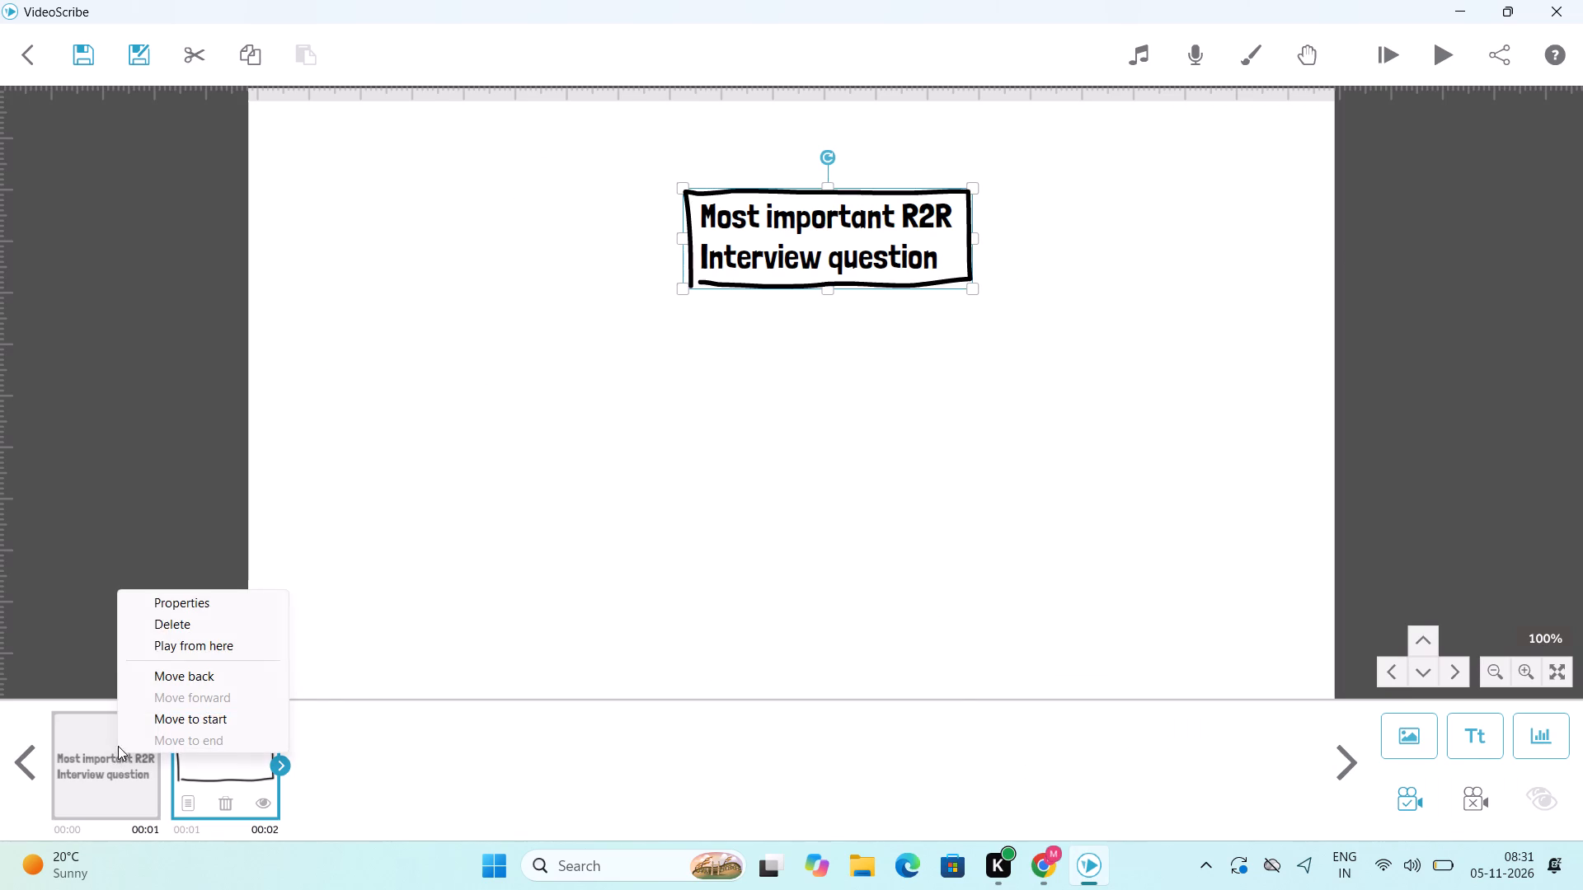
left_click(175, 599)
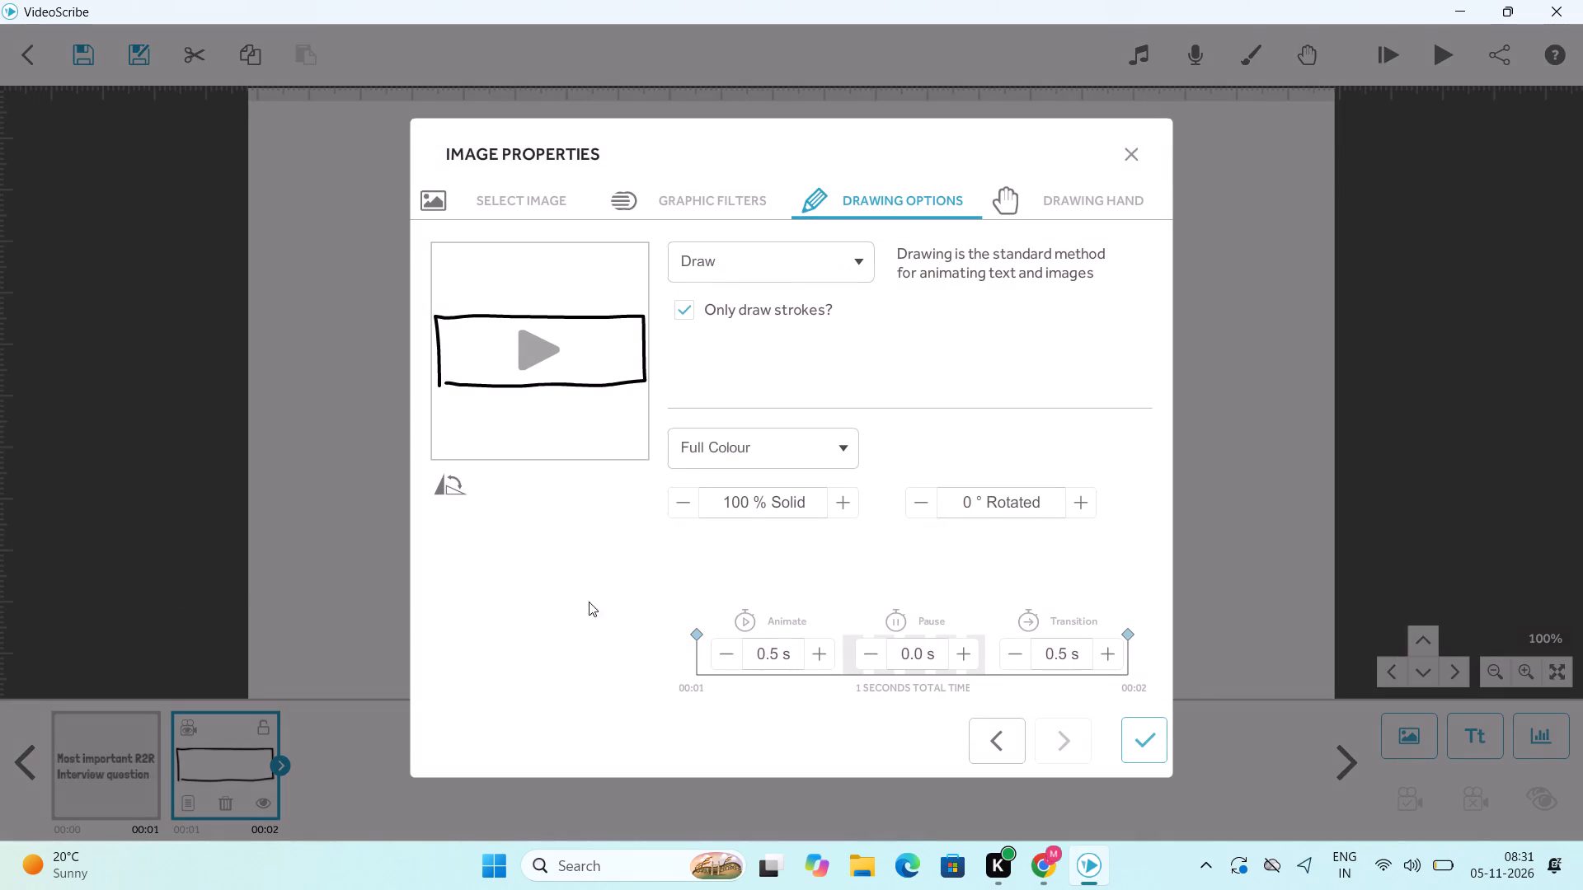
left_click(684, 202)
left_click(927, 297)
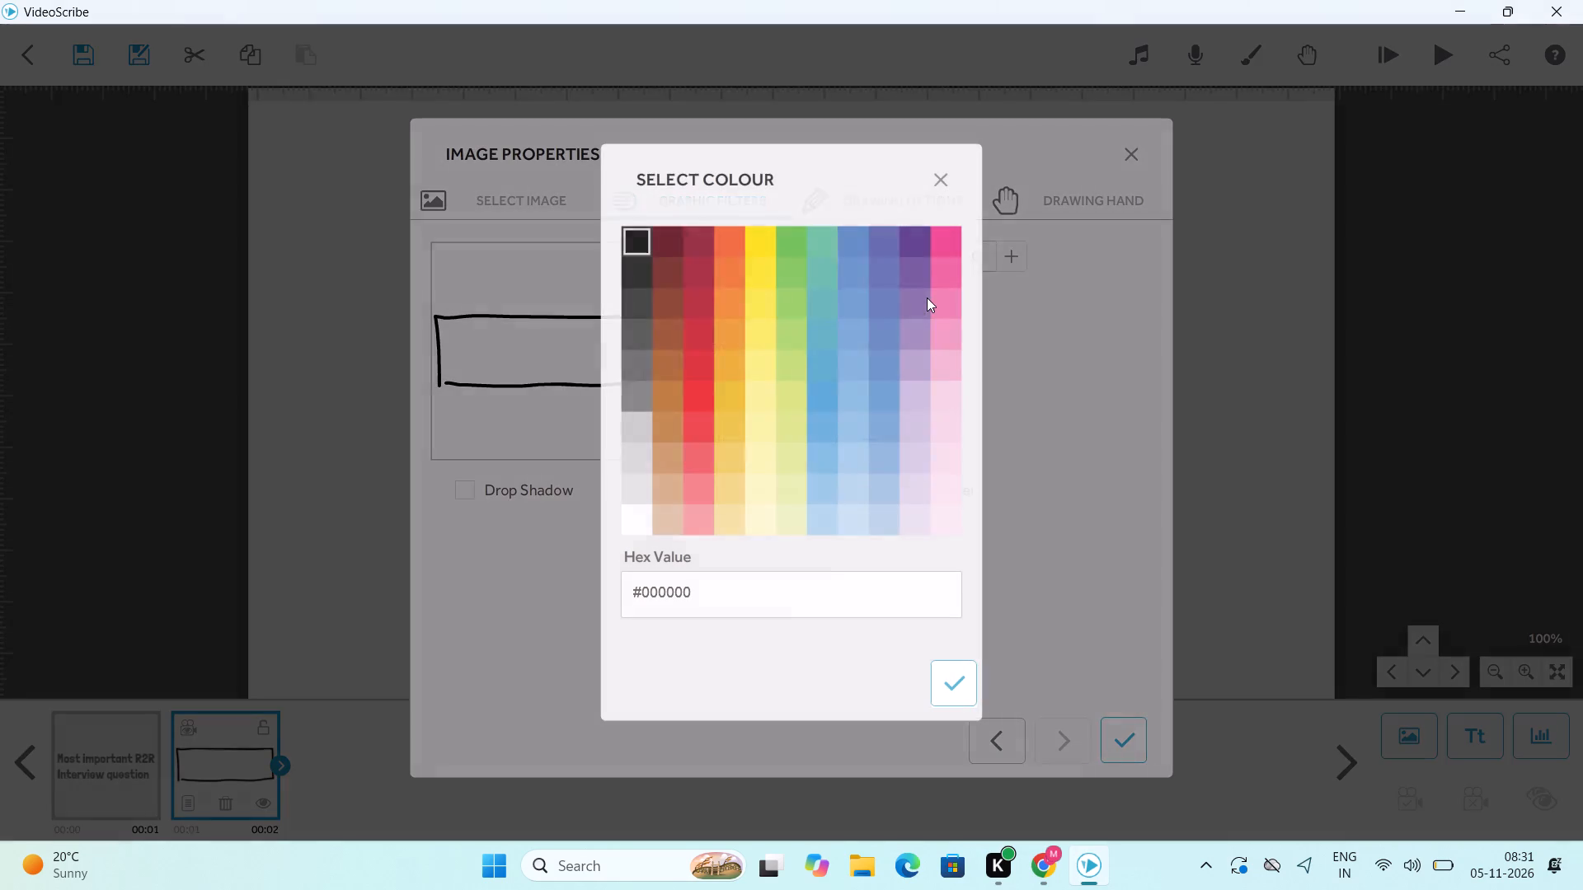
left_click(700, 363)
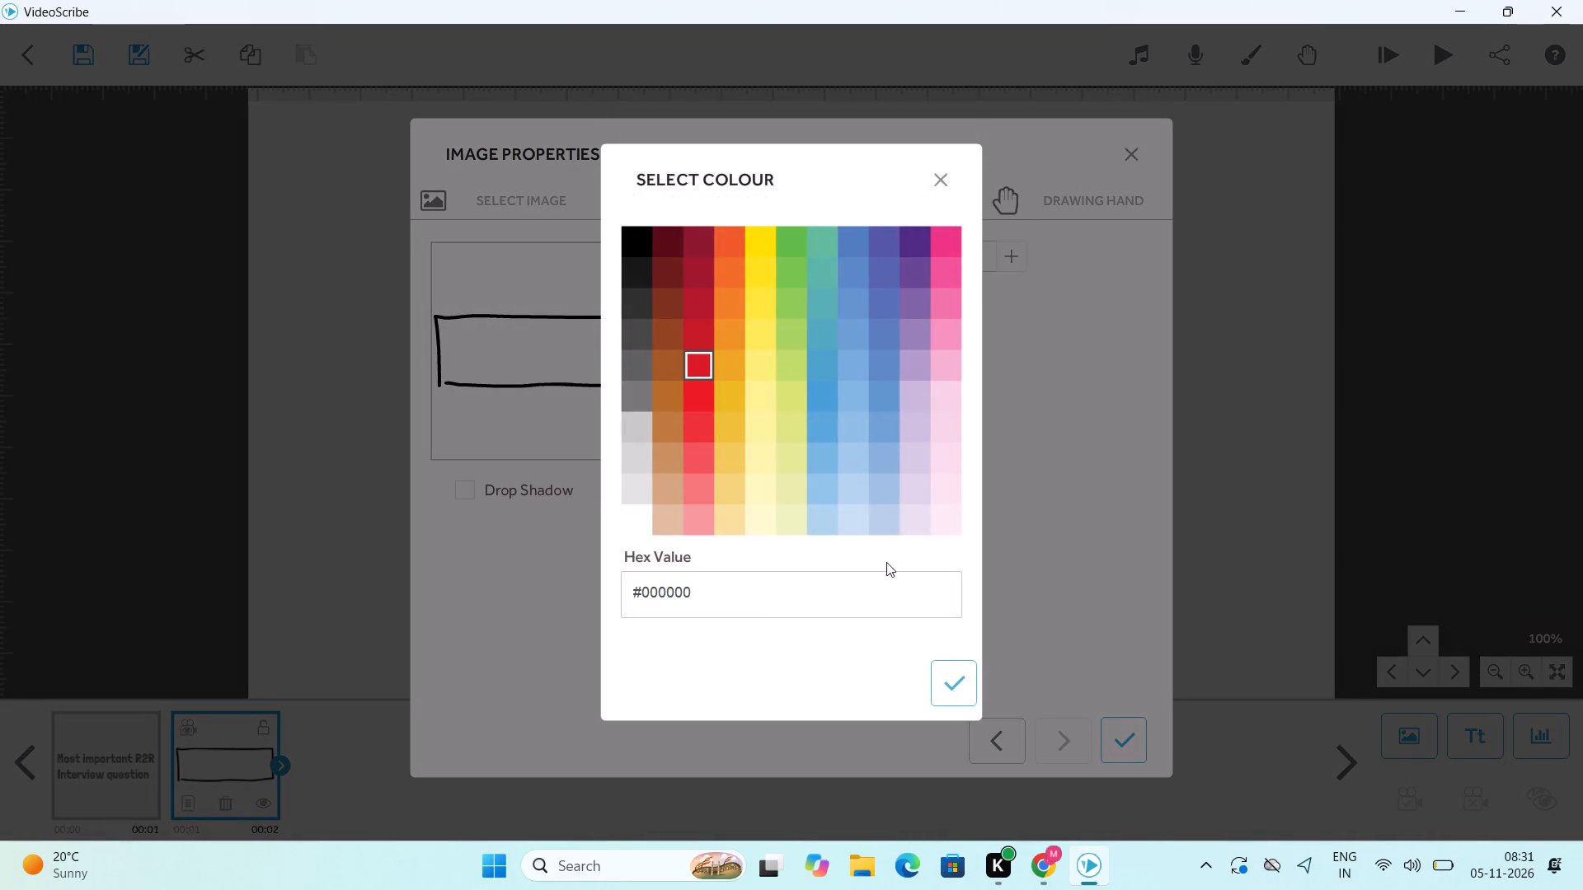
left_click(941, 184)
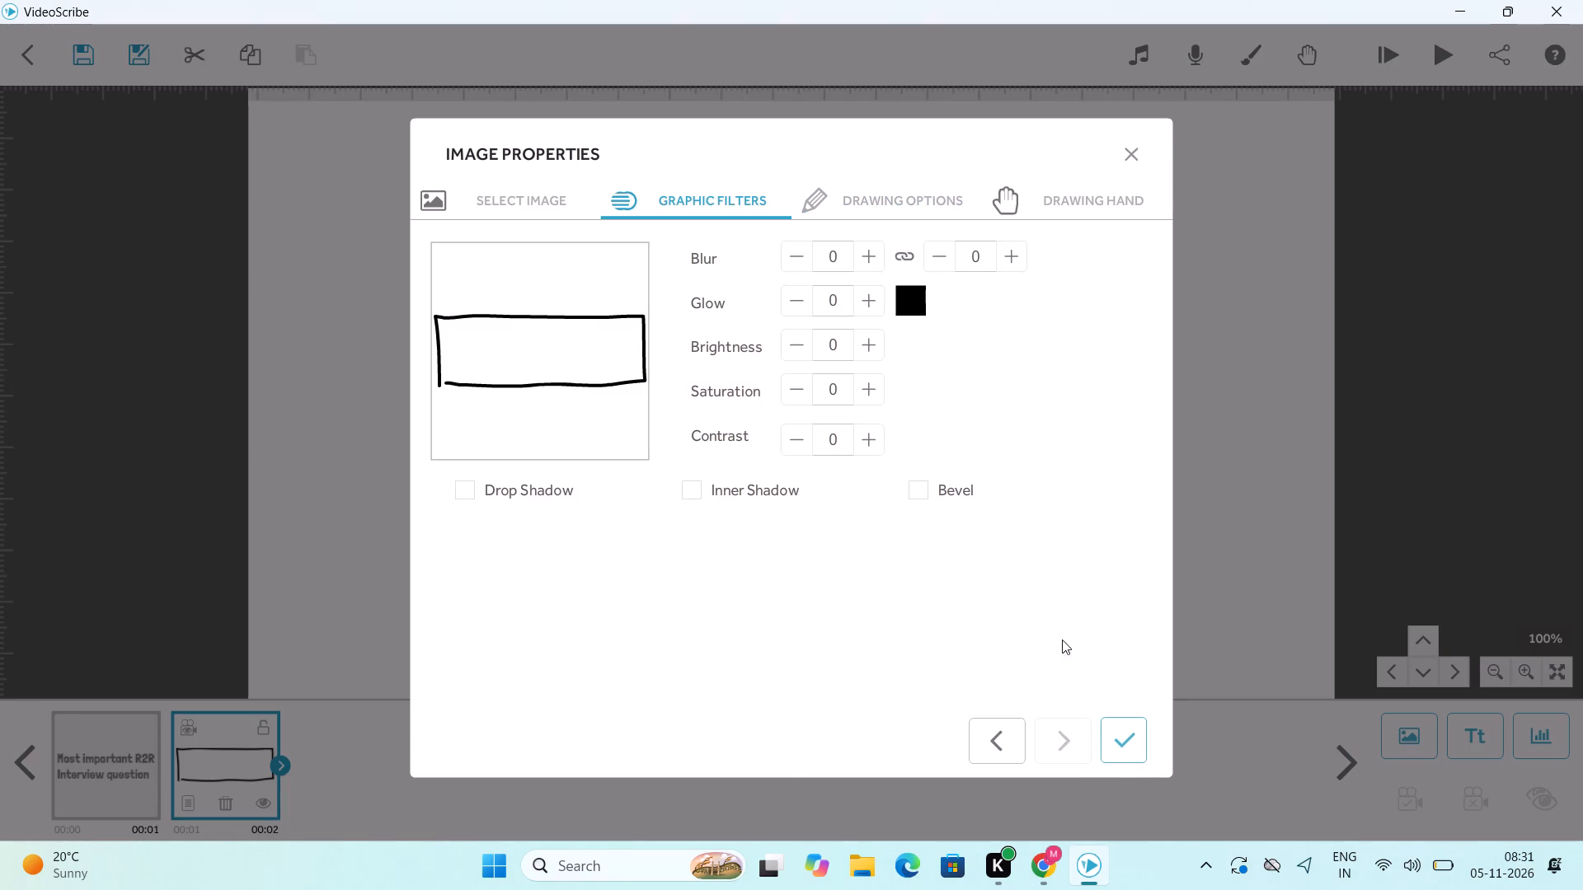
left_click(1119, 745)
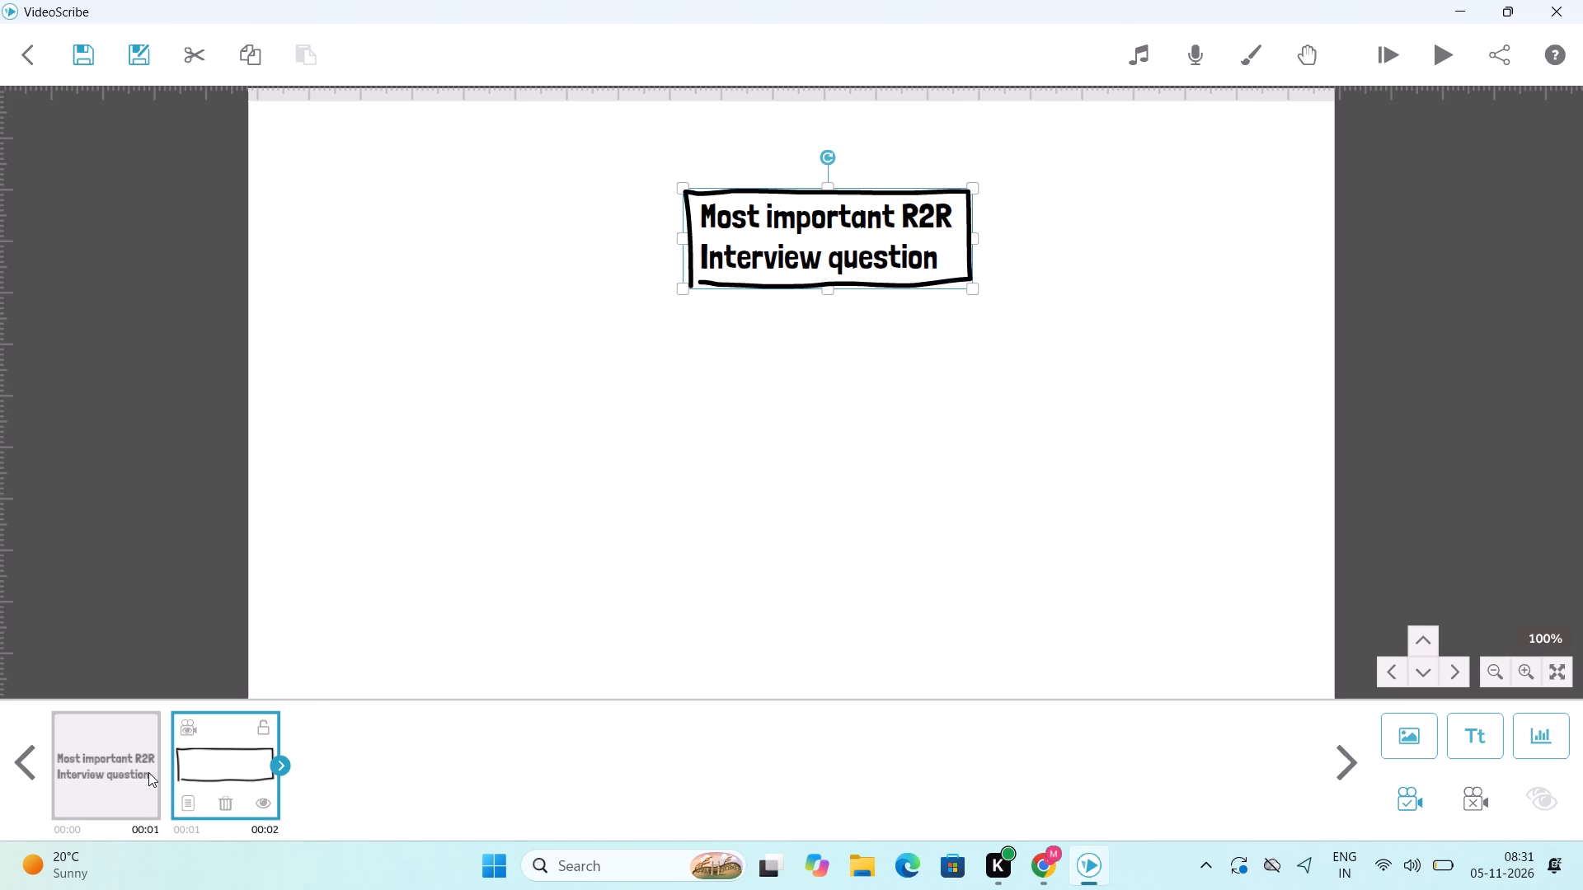
Set the glow colour of the title text to red in its graphic filters.
left_click(148, 772)
right_click(148, 772)
left_click(225, 616)
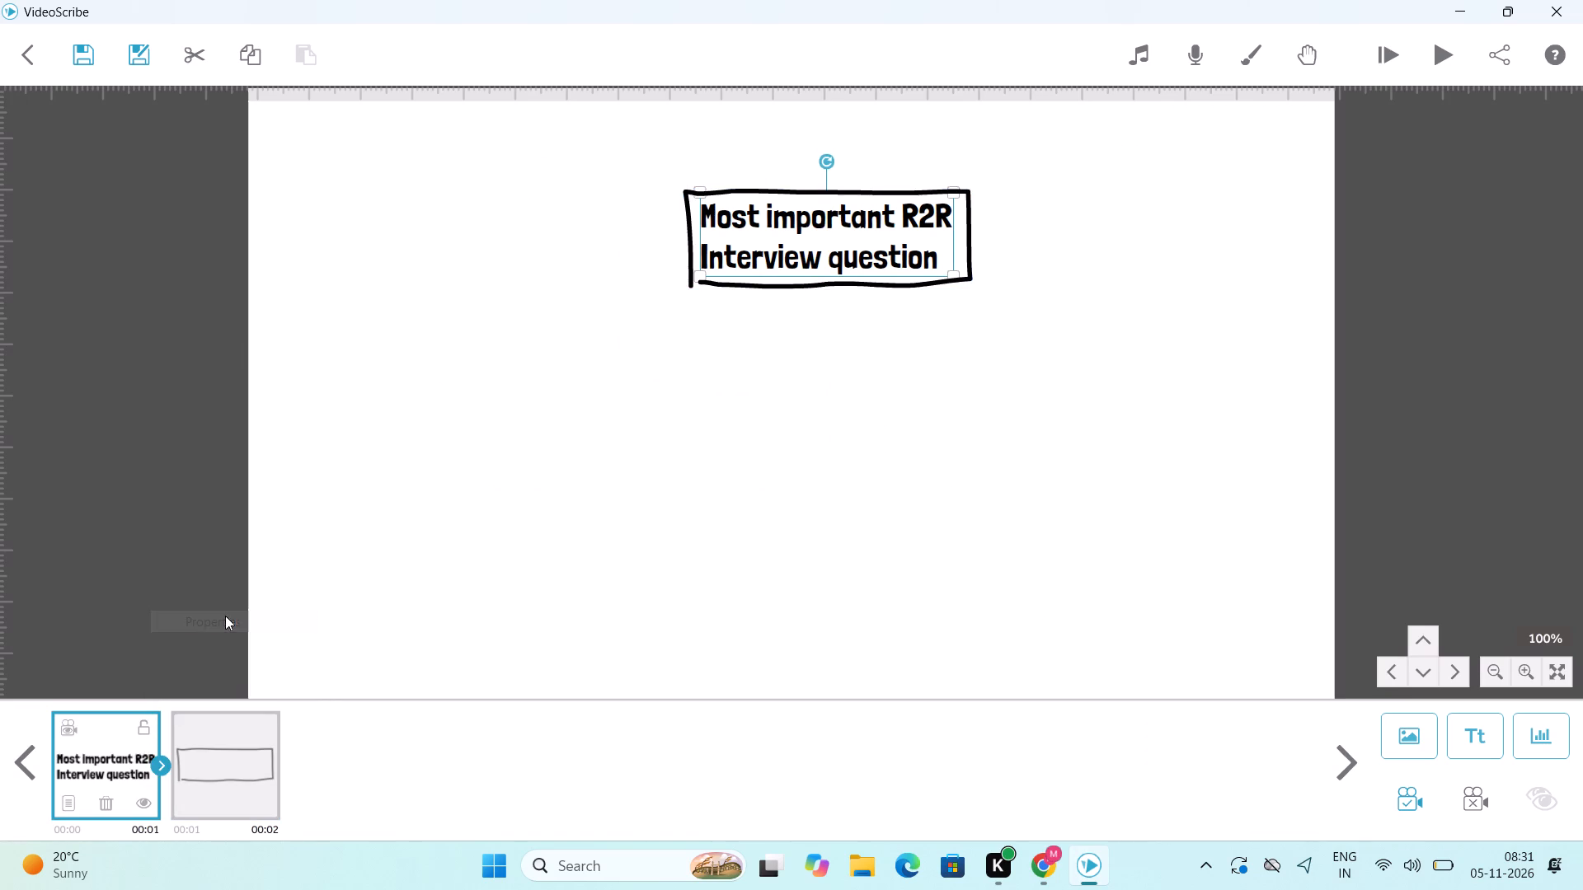
left_click(698, 196)
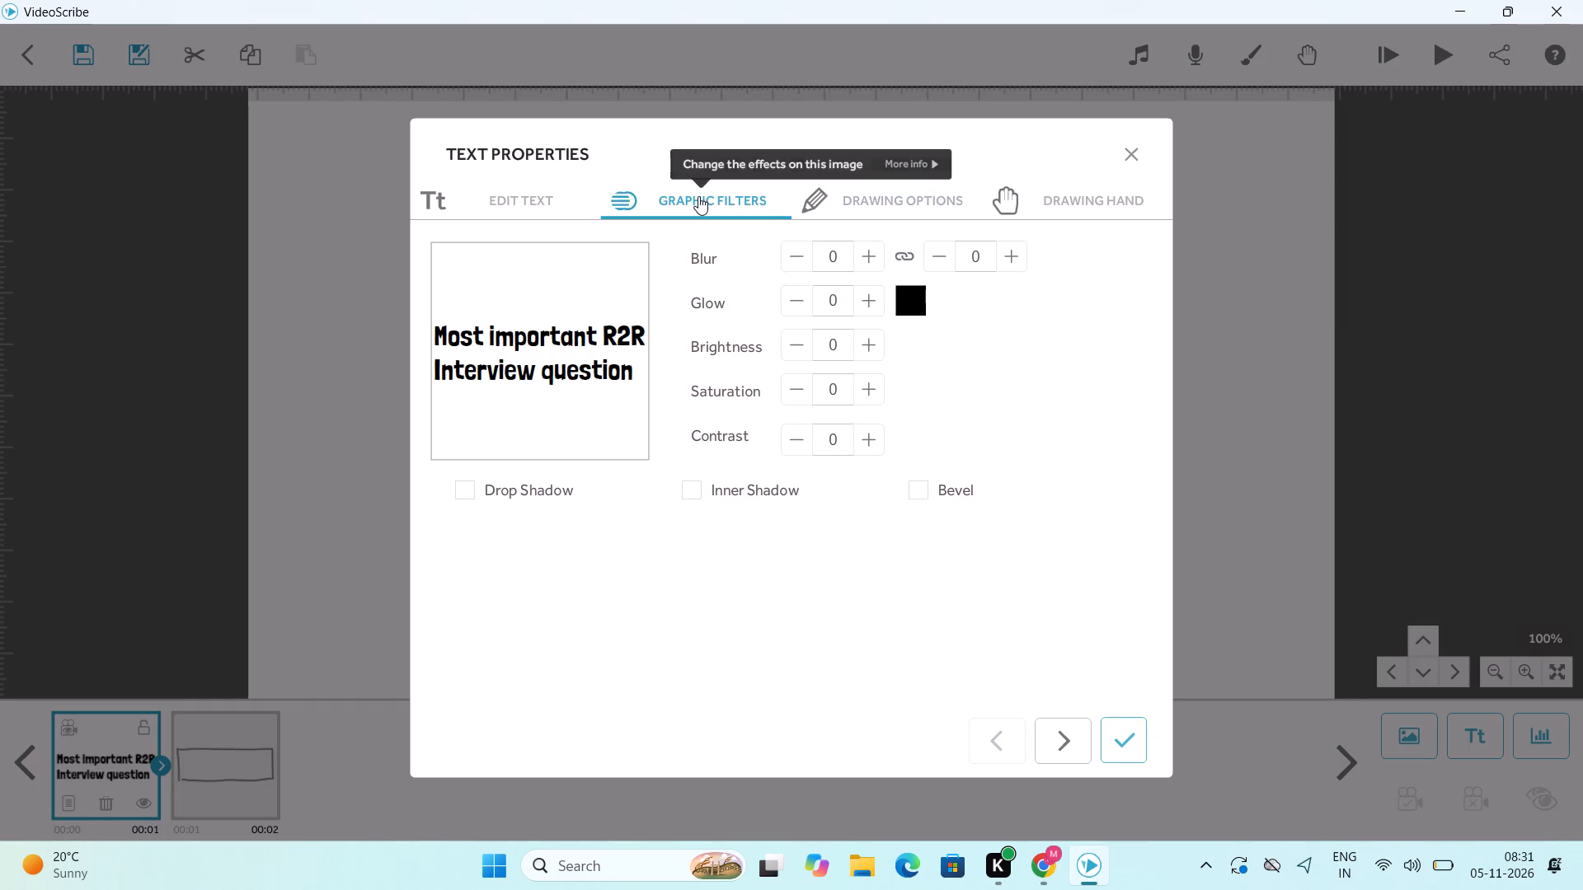
left_click(913, 295)
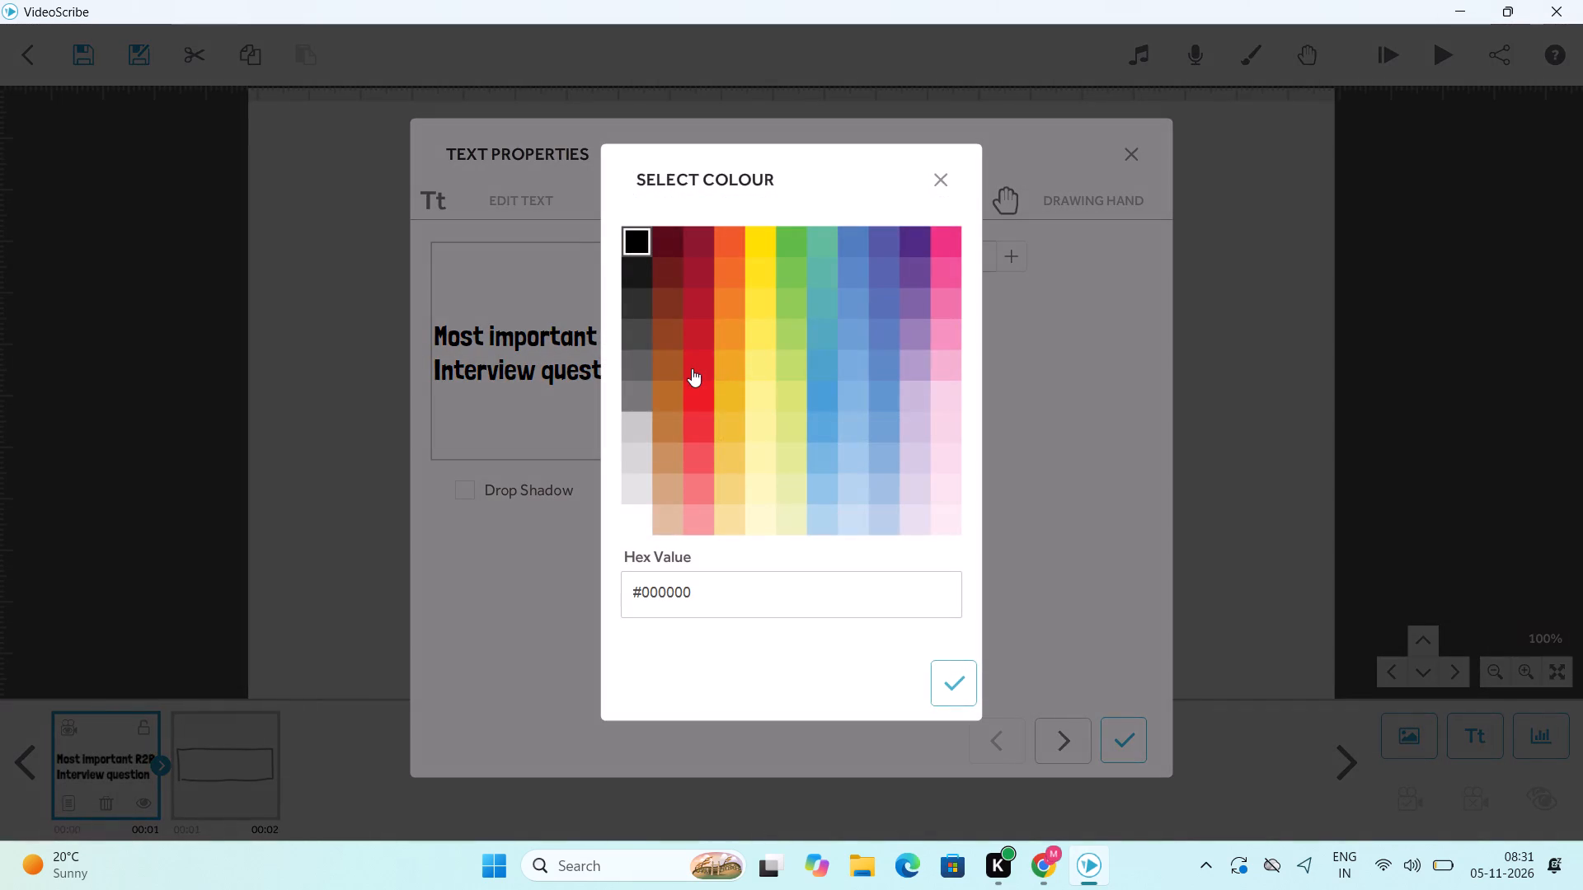
left_click(692, 368)
left_click(957, 678)
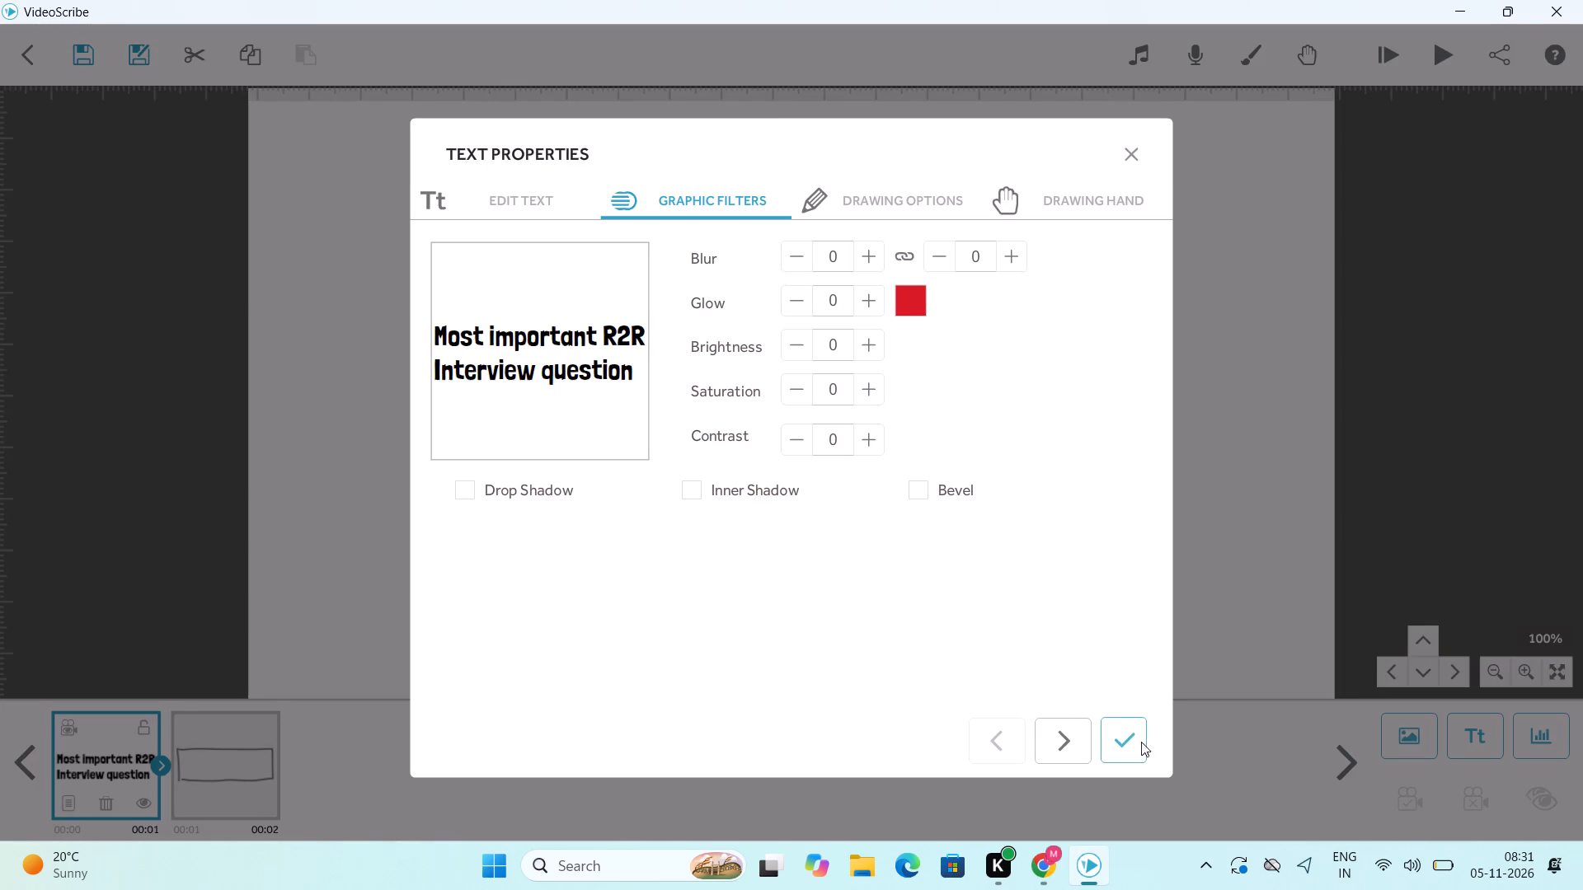
left_click(1130, 742)
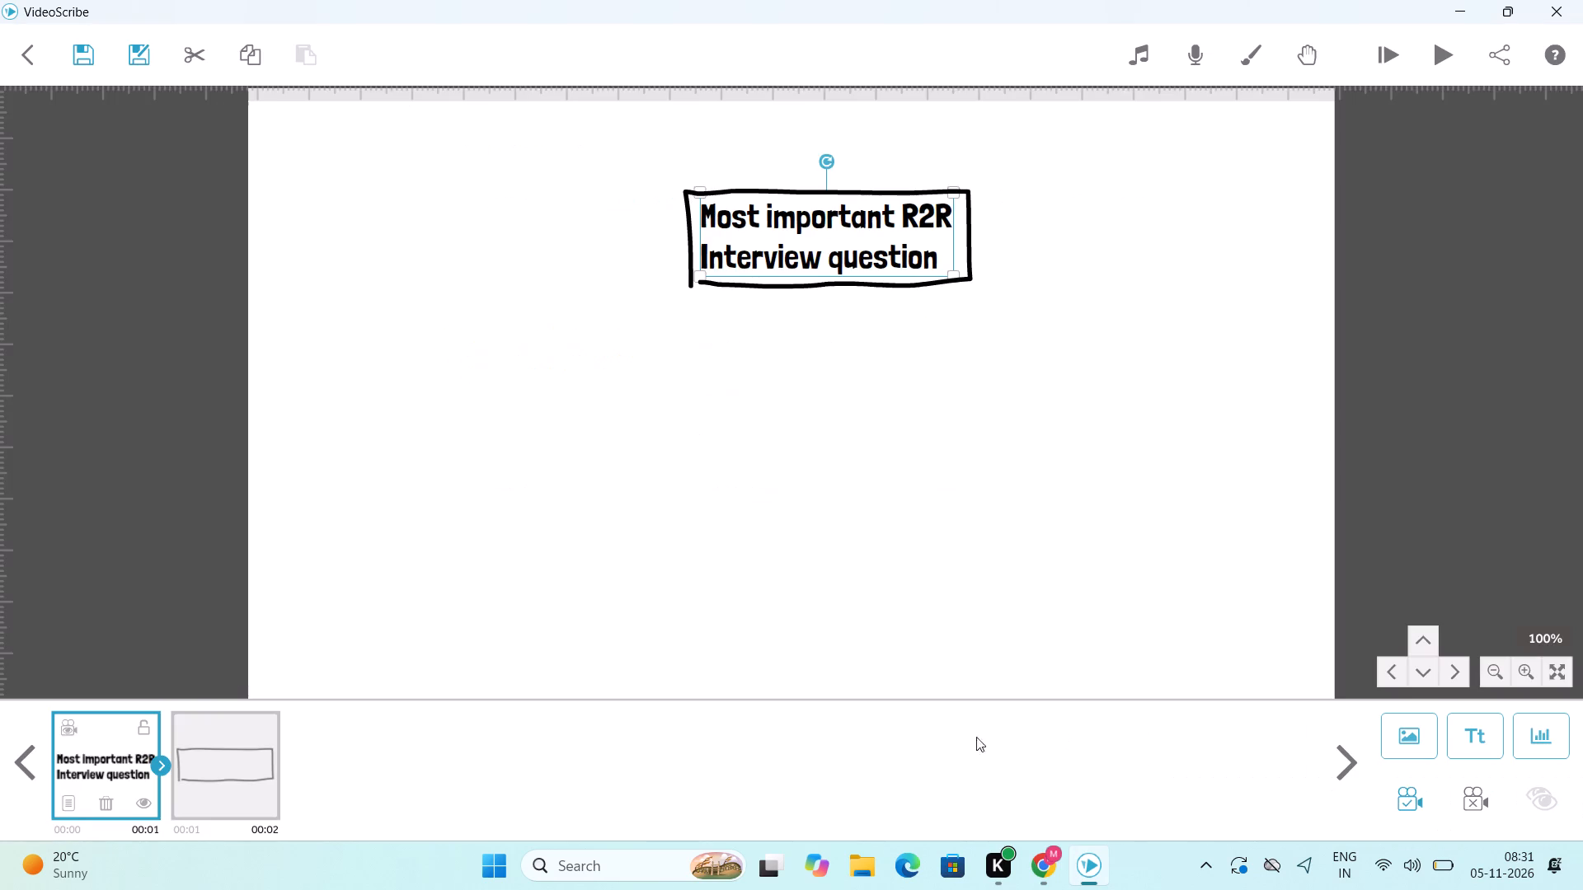
Change the title text's font colour to dark red #b2192a in its text properties.
right_click(124, 763)
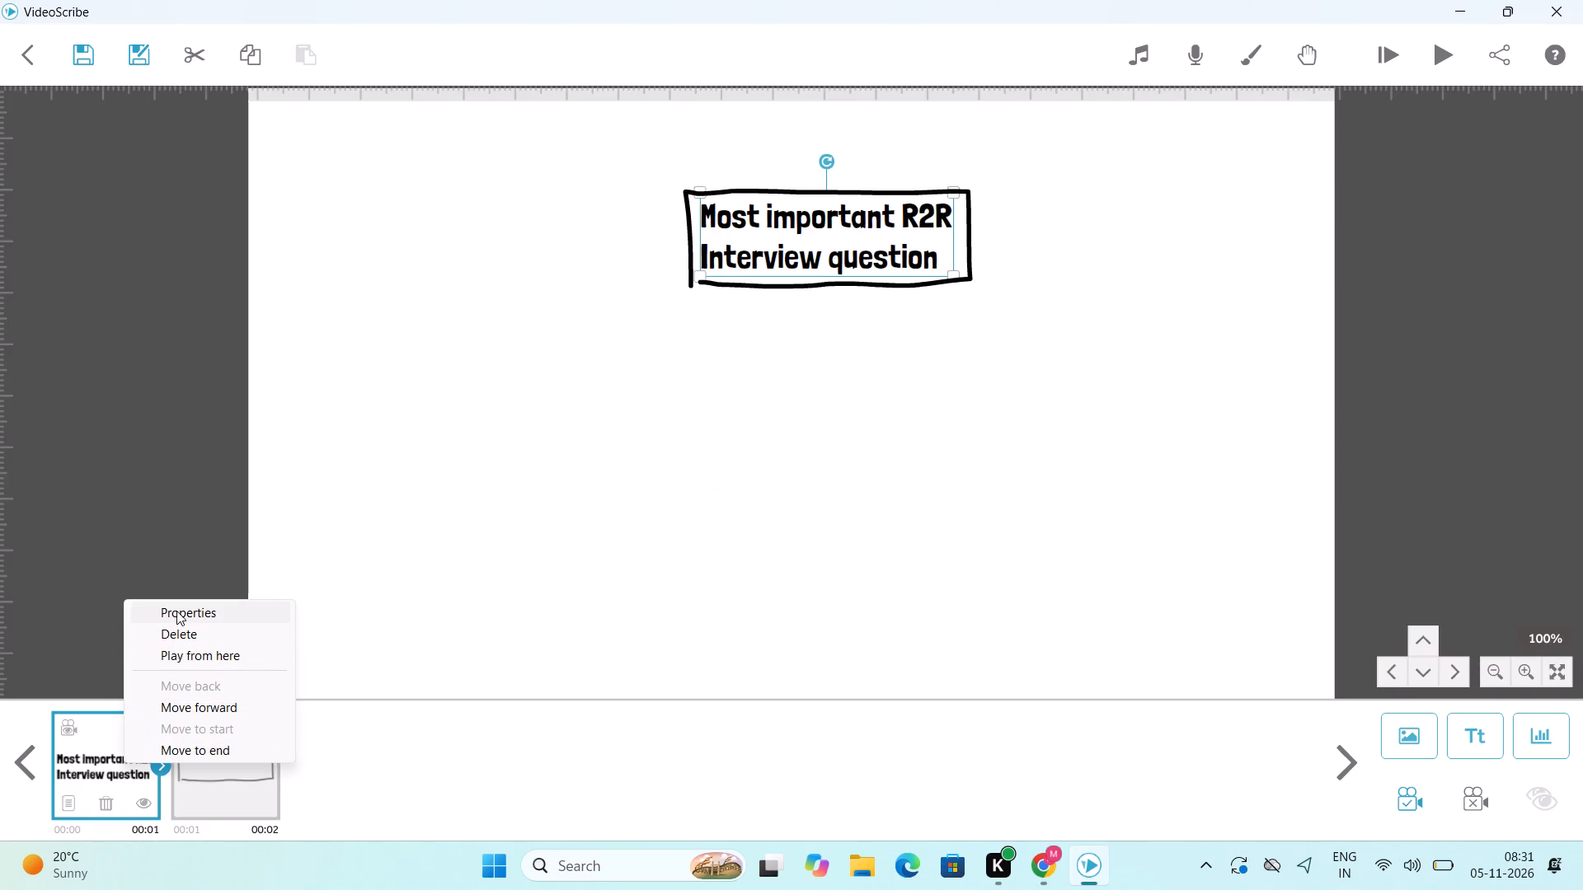
left_click(176, 611)
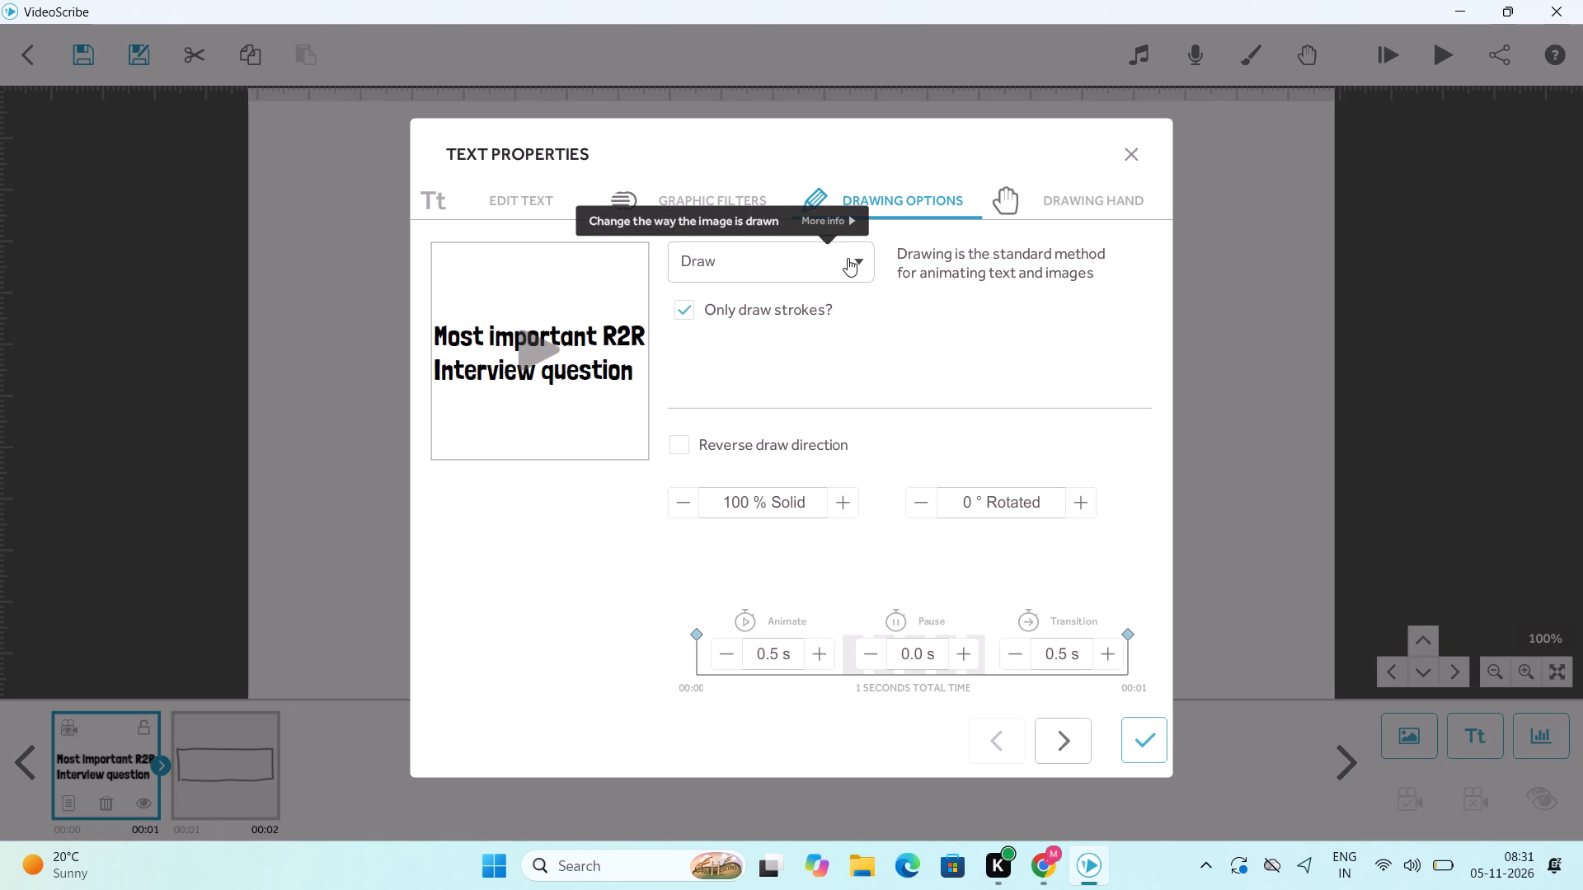
left_click(543, 190)
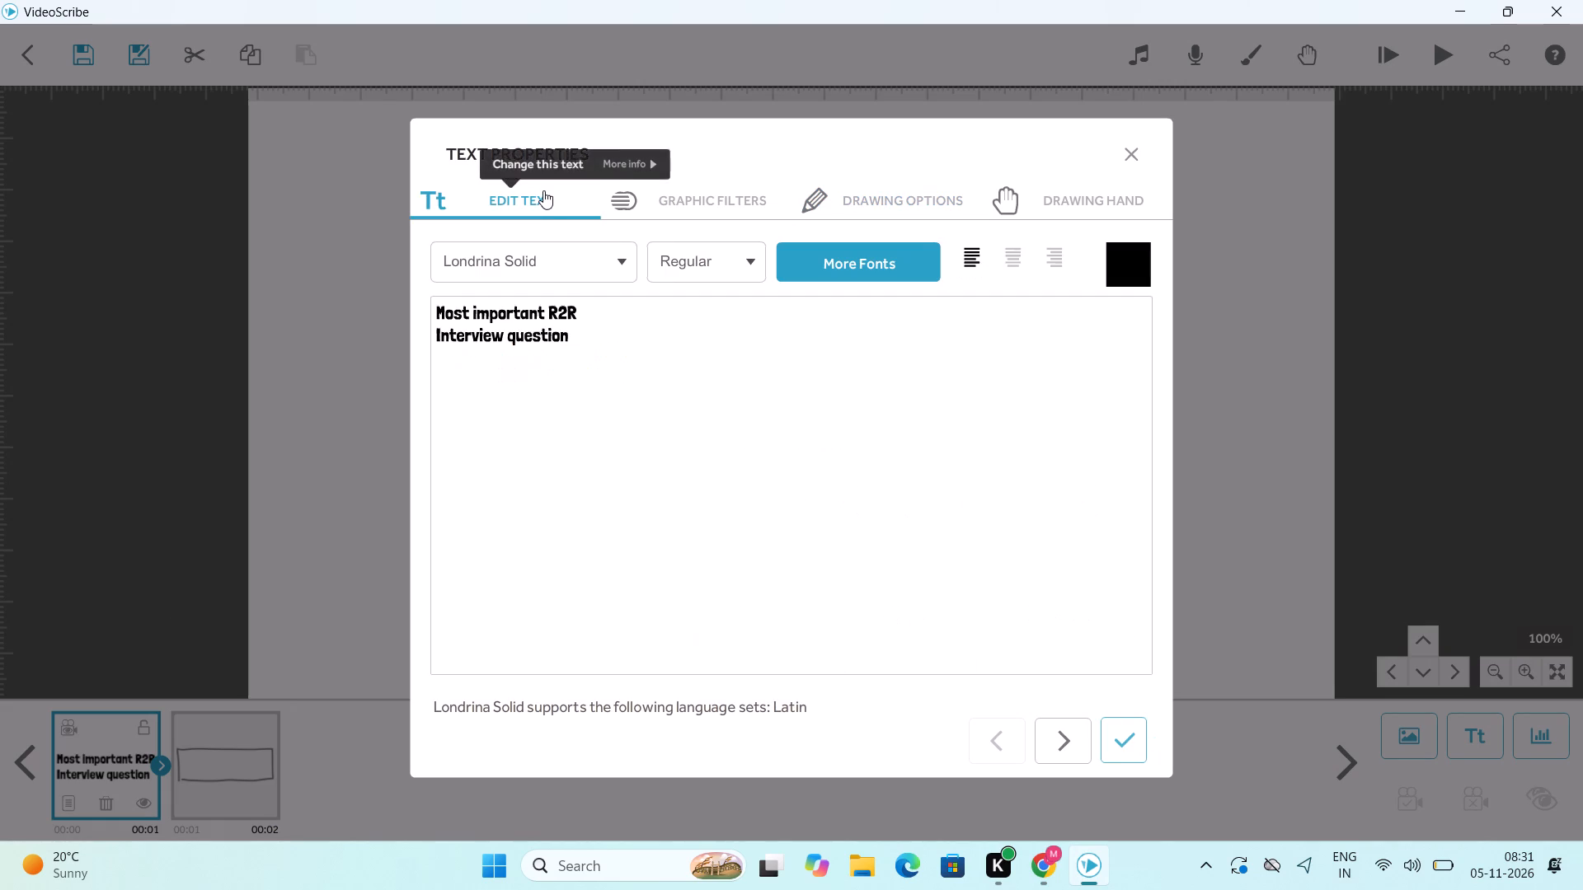
left_click(1124, 265)
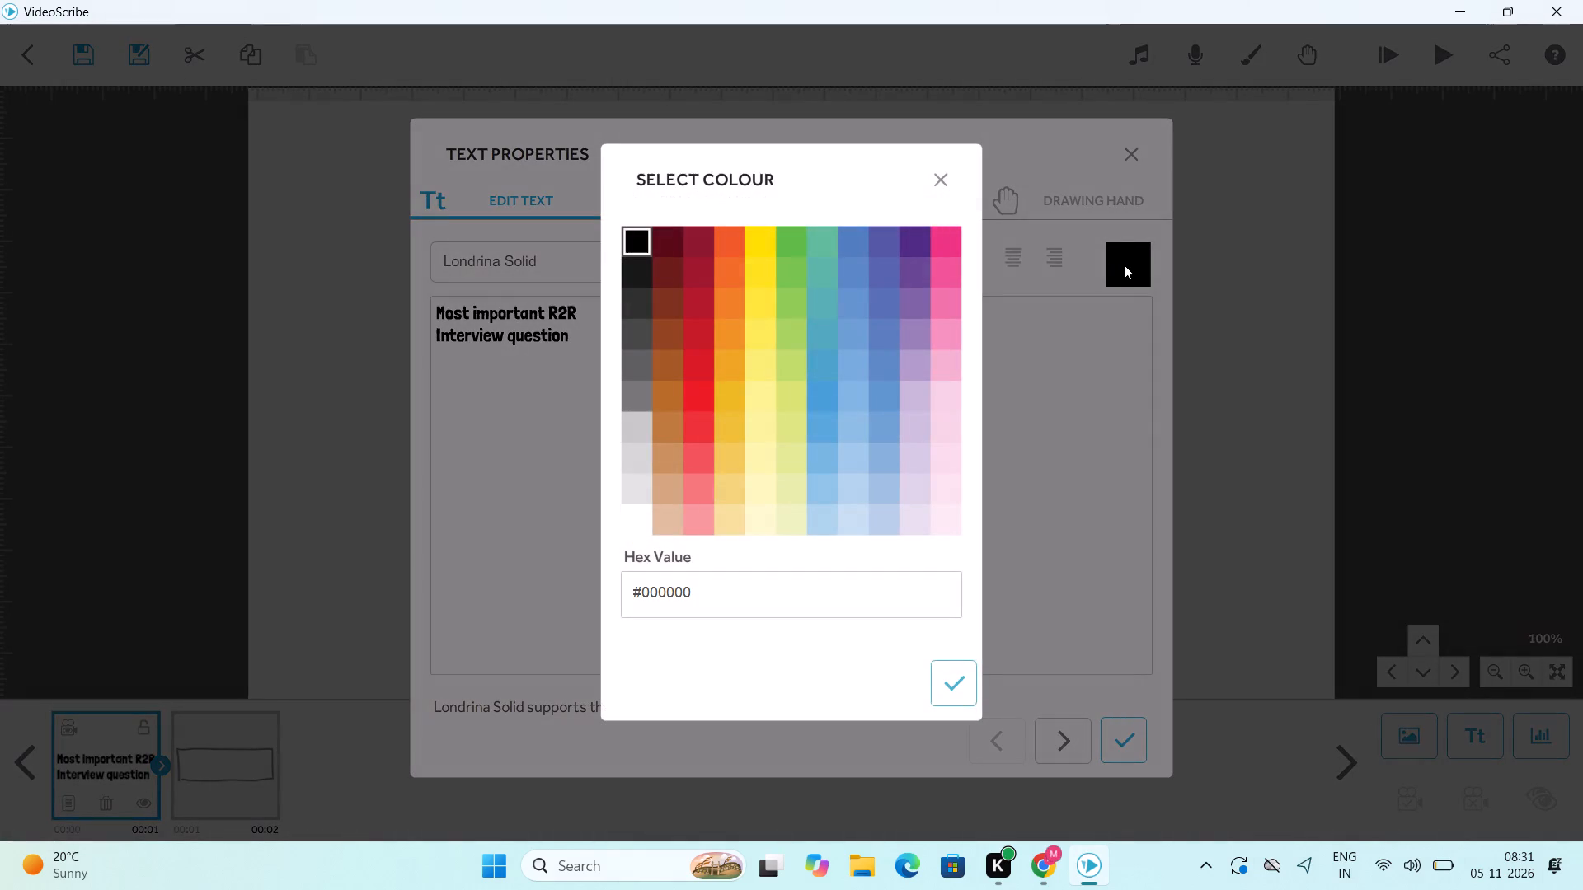
left_click(691, 305)
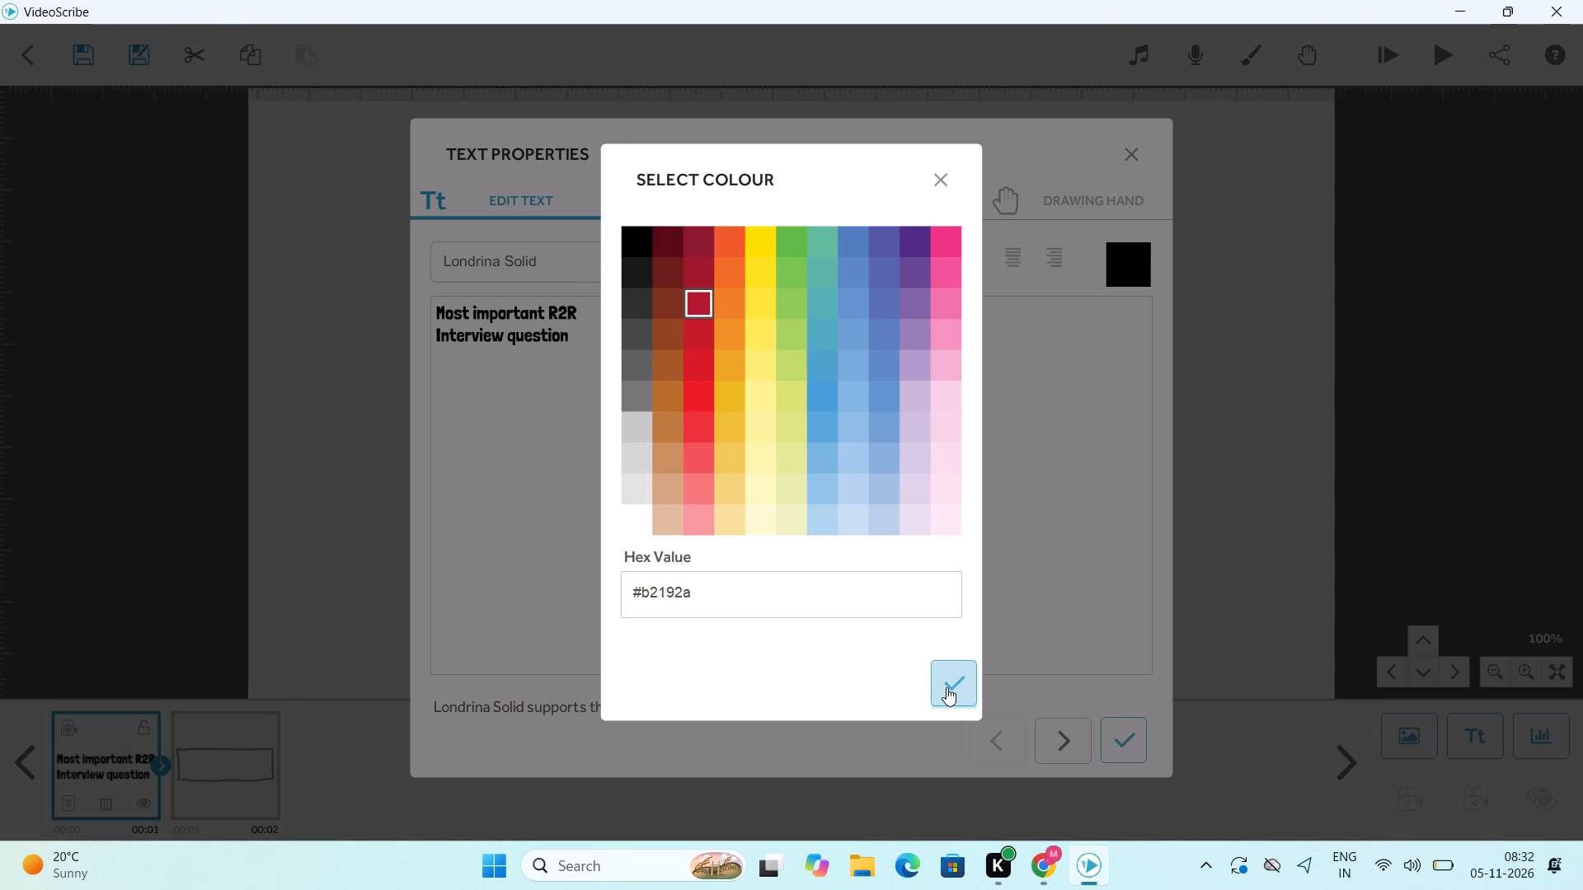
left_click(947, 687)
left_click(1119, 747)
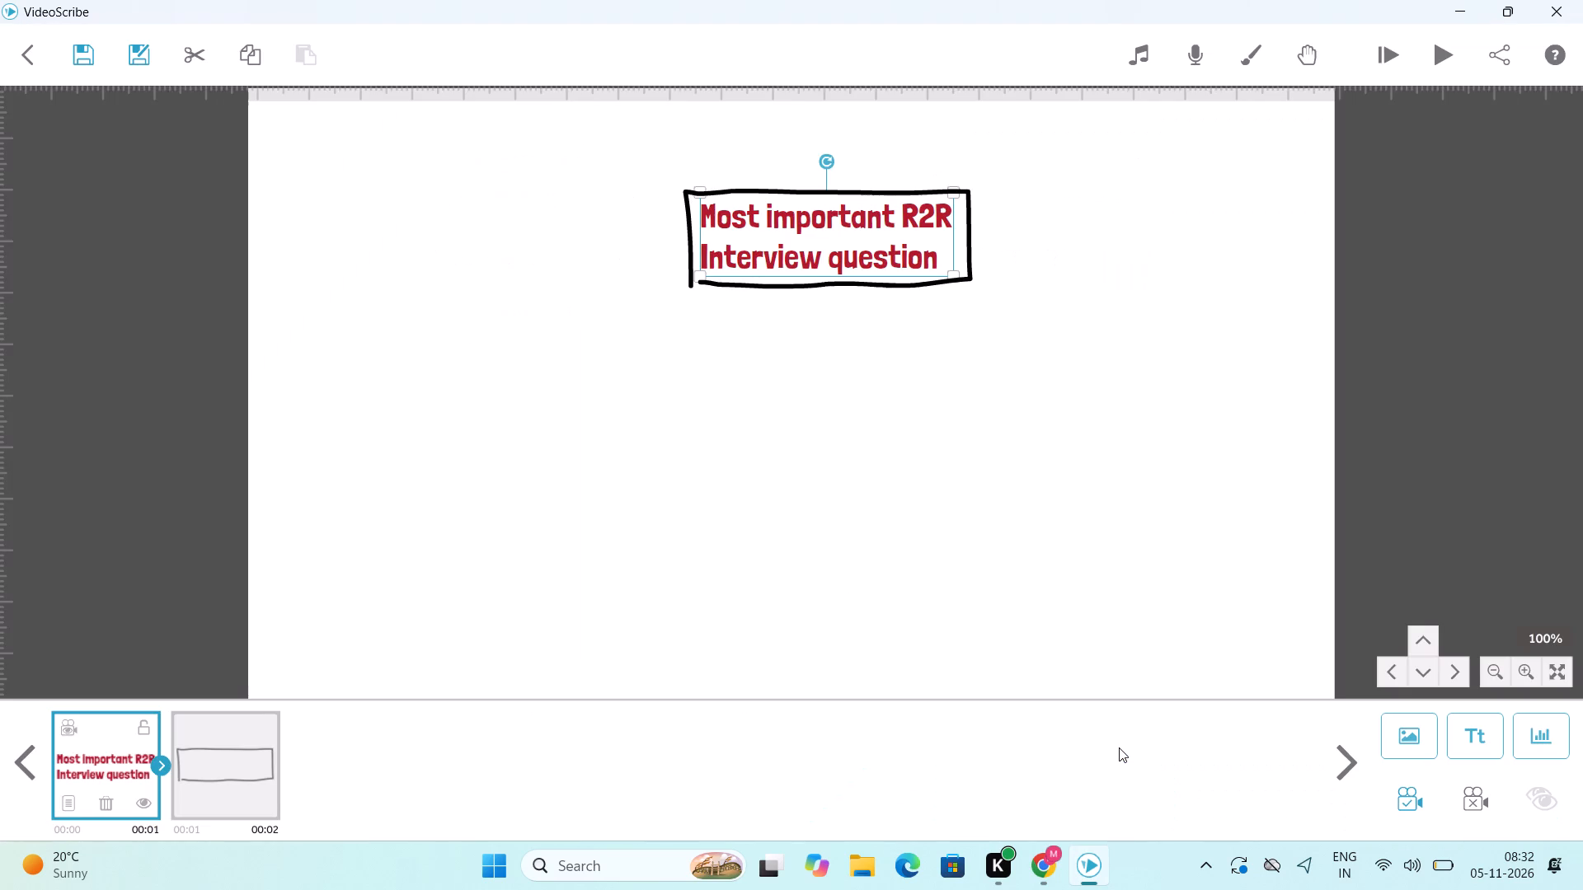
Add the recently used image of the man with a laptop, shrink it to about half size, centre it below the title frame, and set its camera.
left_click(1391, 738)
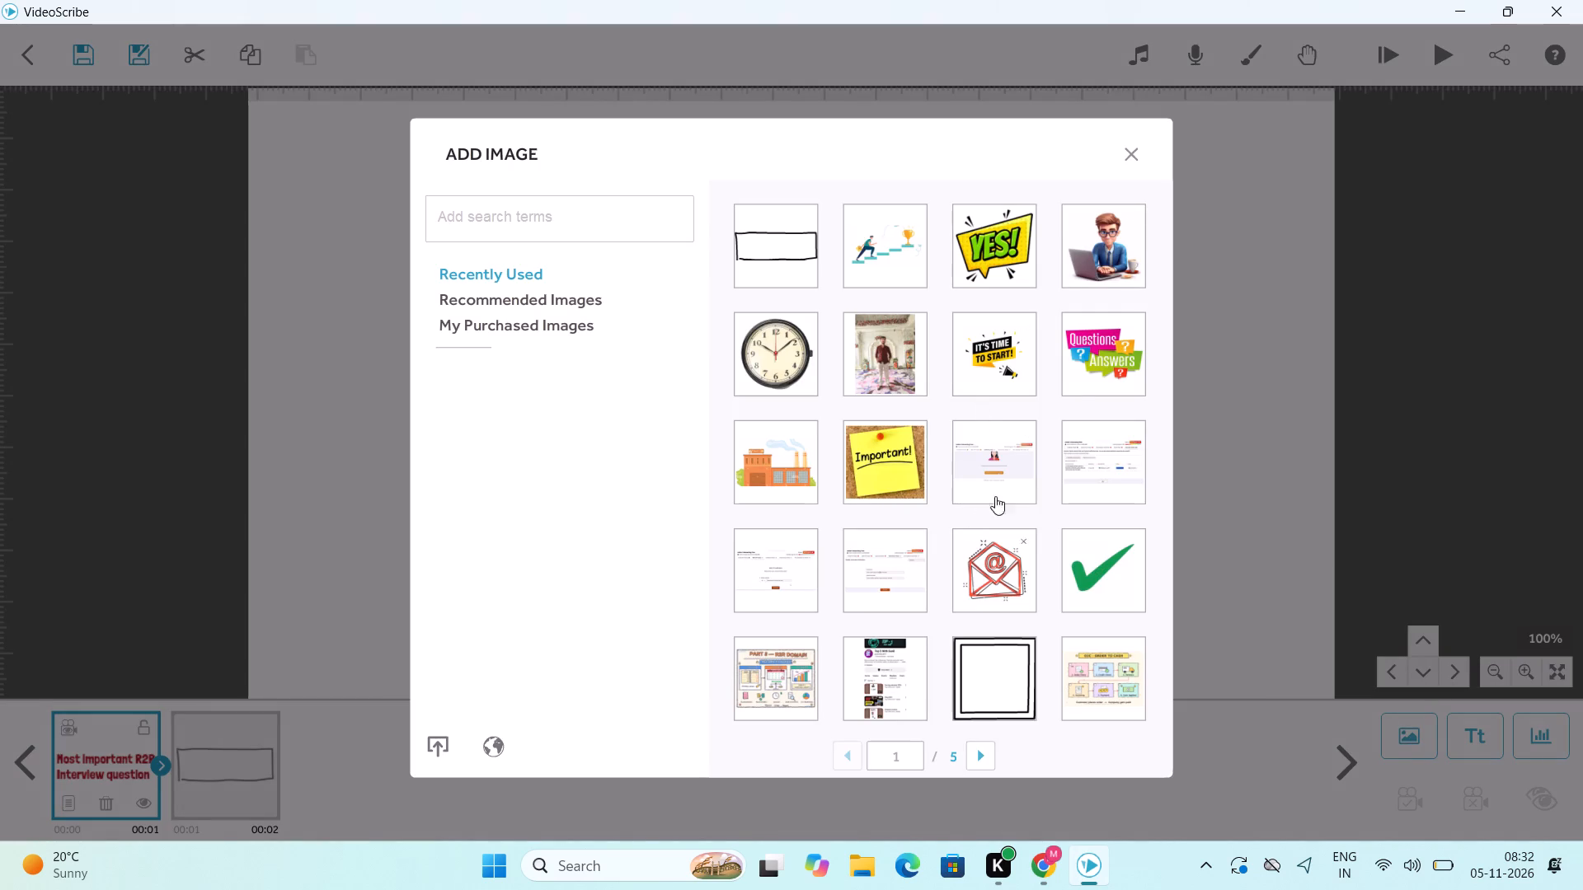
left_click(1088, 258)
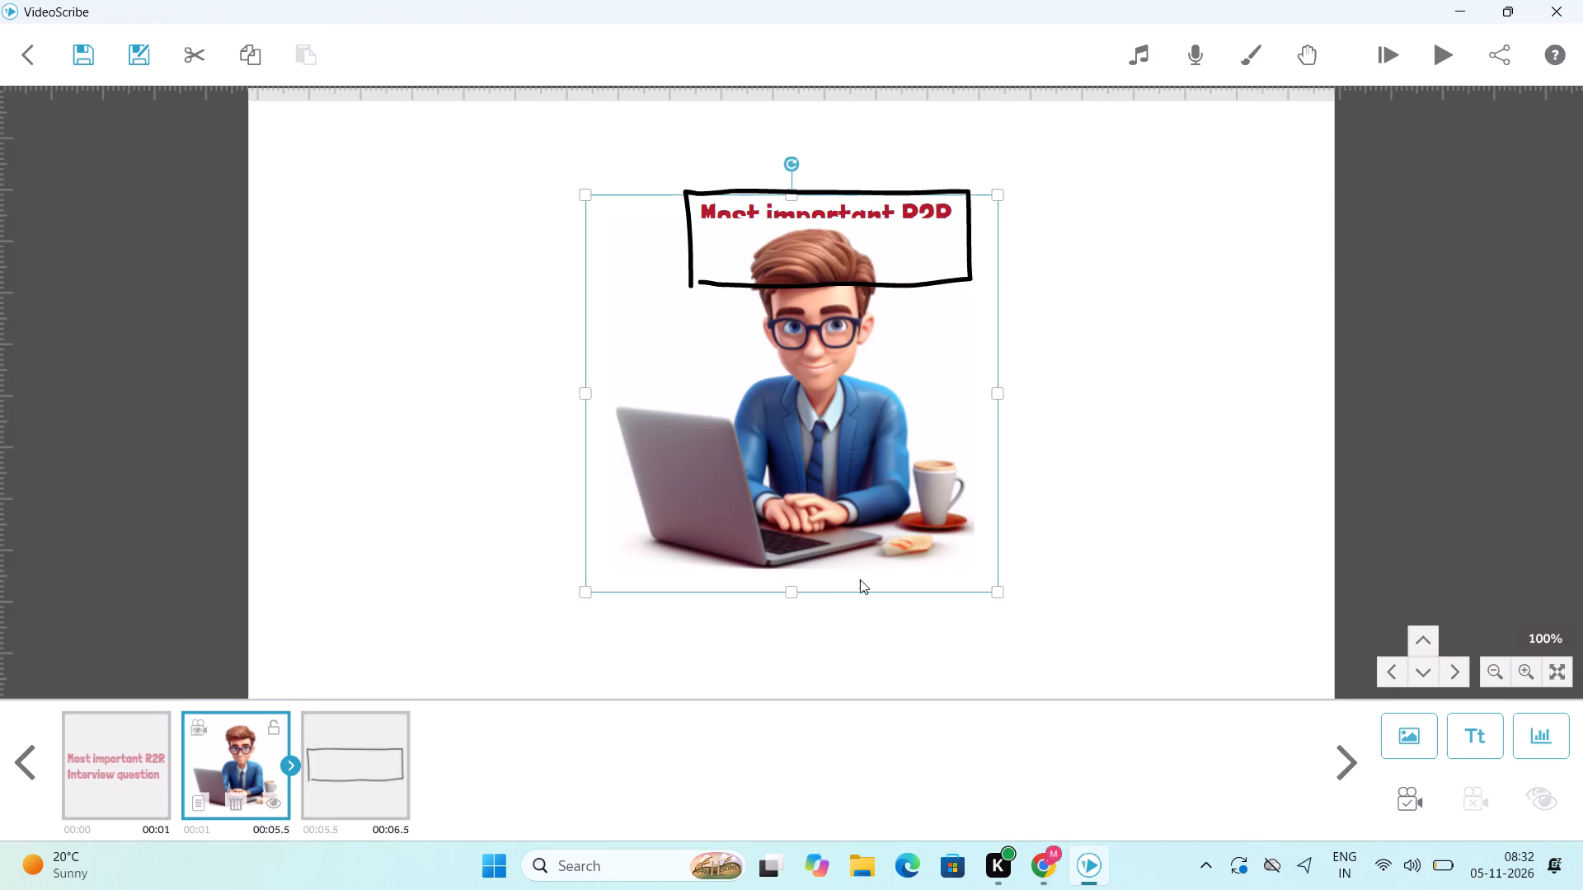
left_click_drag(996, 592, 896, 494)
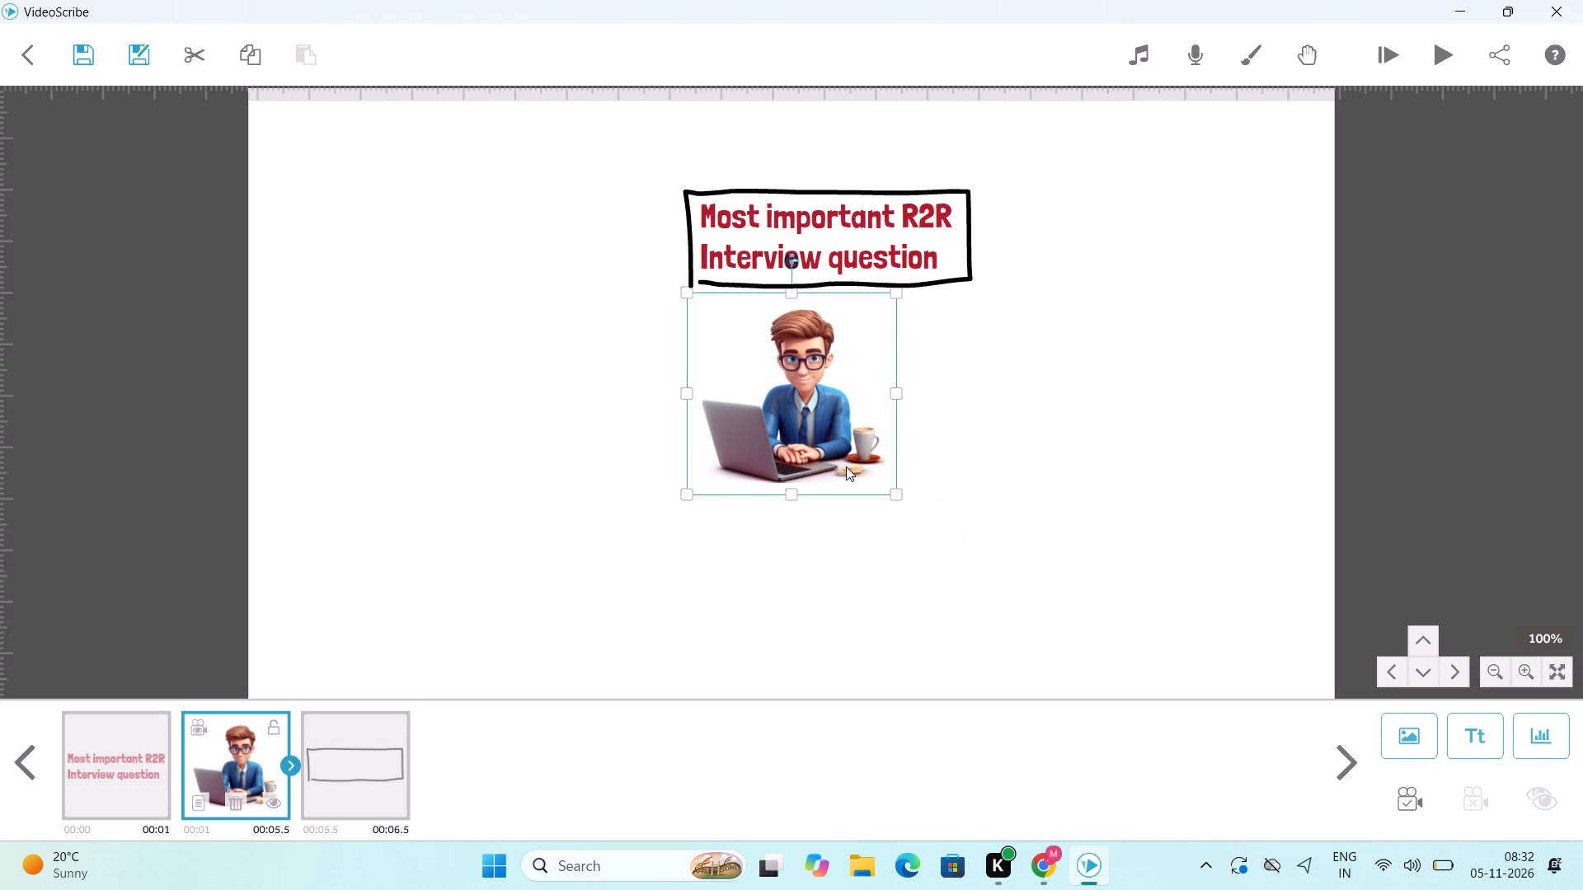
left_click_drag(846, 466, 878, 542)
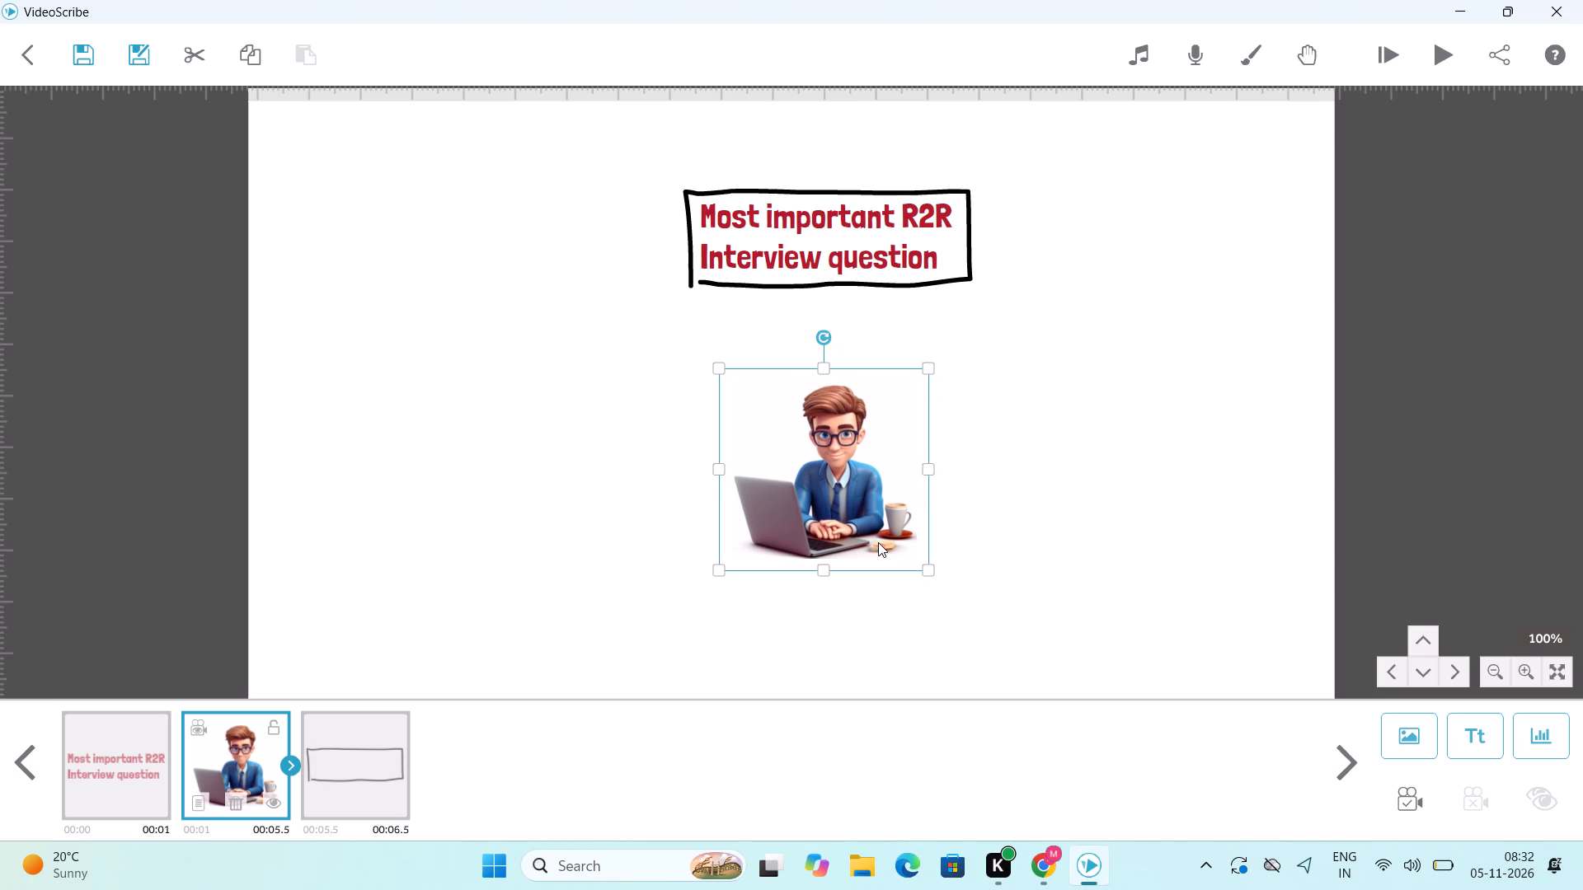
left_click(1395, 794)
Reorder the timeline so the man with a laptop comes after the rectangle outline.
left_click_drag(252, 766, 352, 770)
left_click(352, 770)
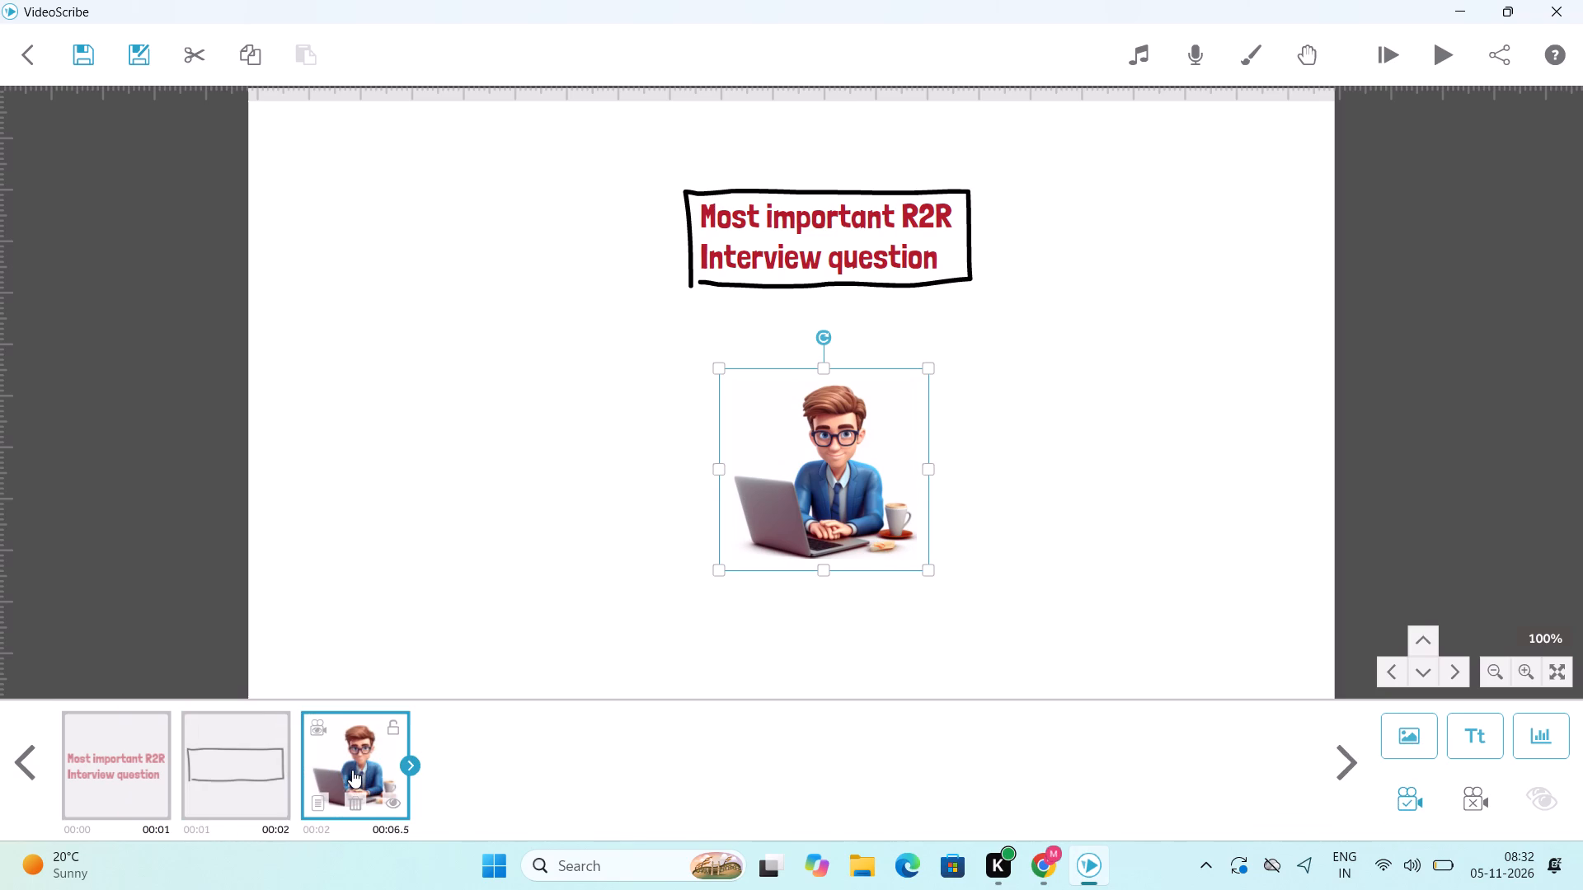
Set the man-with-laptop image's animate time to 1.0 s and its pause to 0.0 s.
right_click(352, 770)
left_click(406, 623)
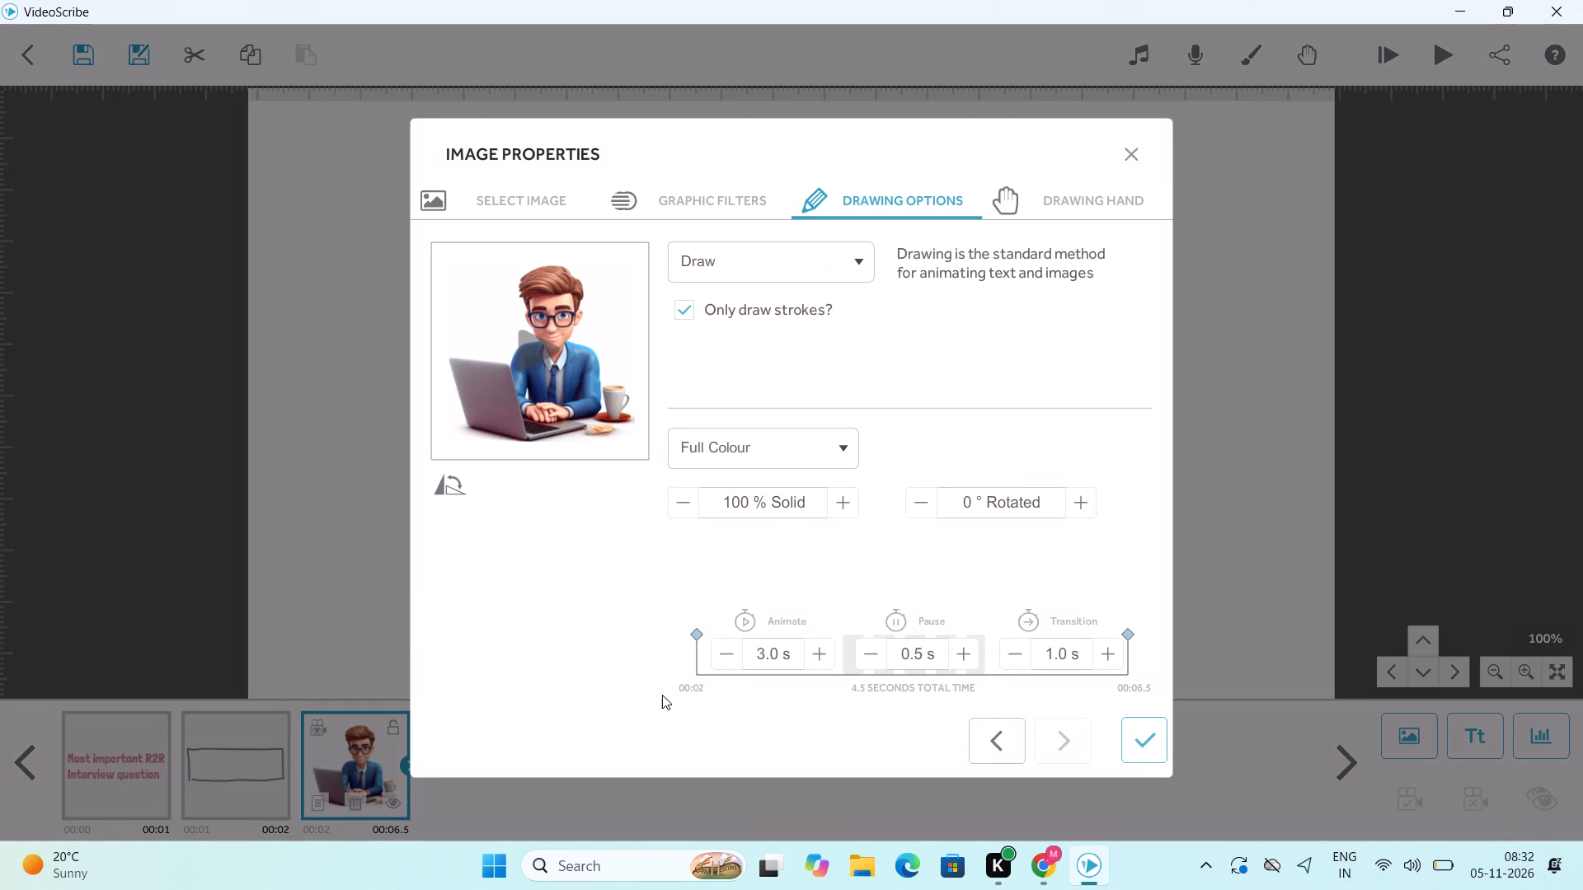
triple_click(728, 656)
left_click(728, 656)
left_click_drag(868, 653, 1143, 732)
left_click(1143, 732)
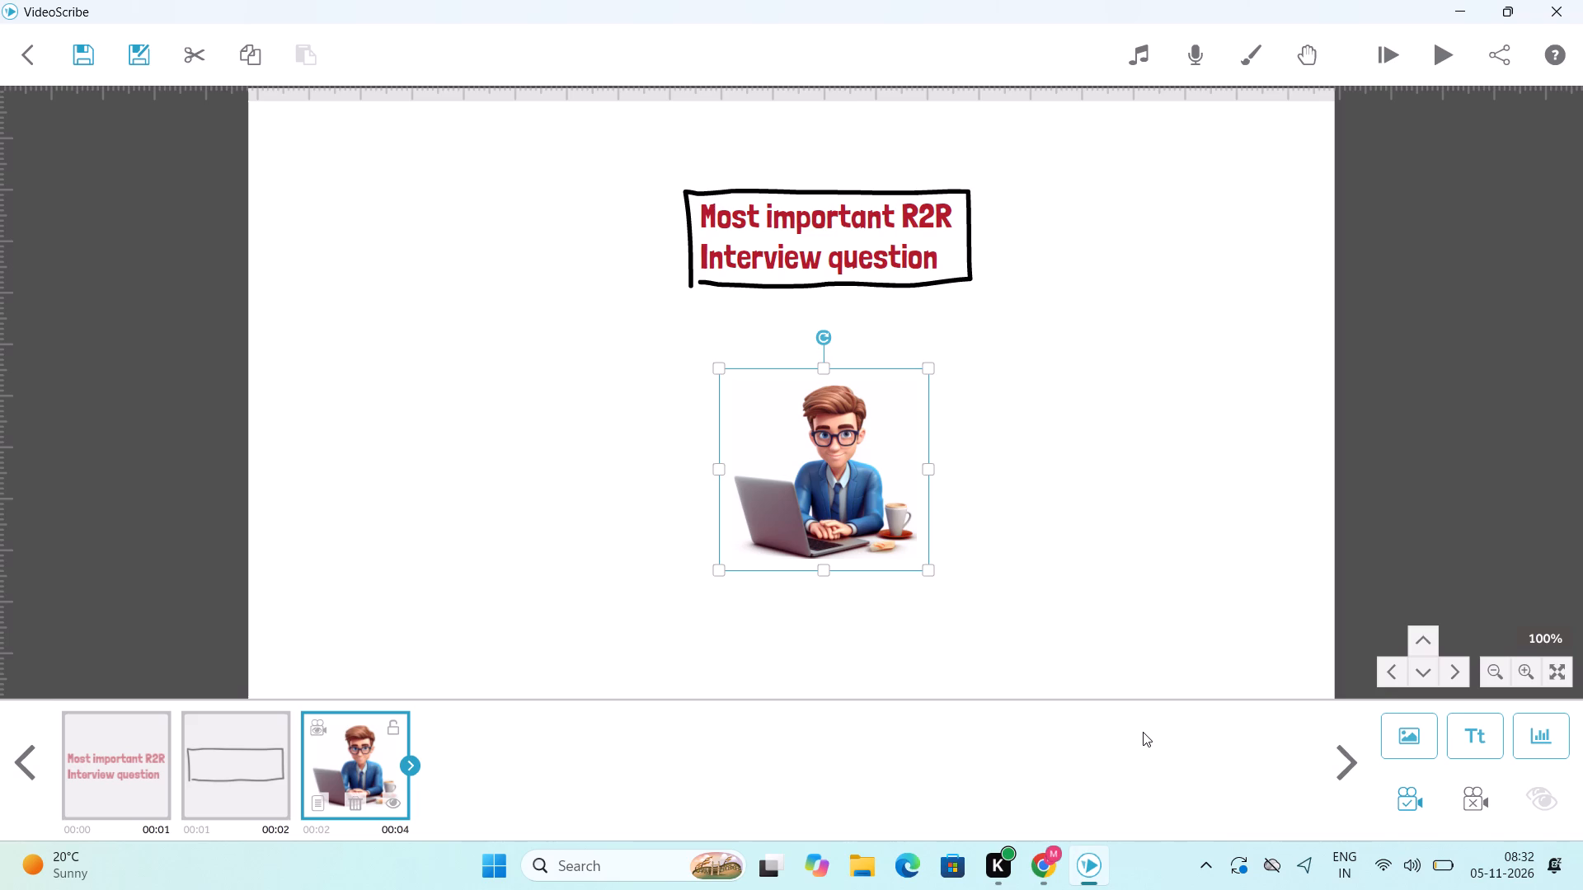
Set the man-with-laptop image to Move In from the upper-left angle and reduce its transition time to 0.5 s.
right_click(354, 780)
left_click(421, 629)
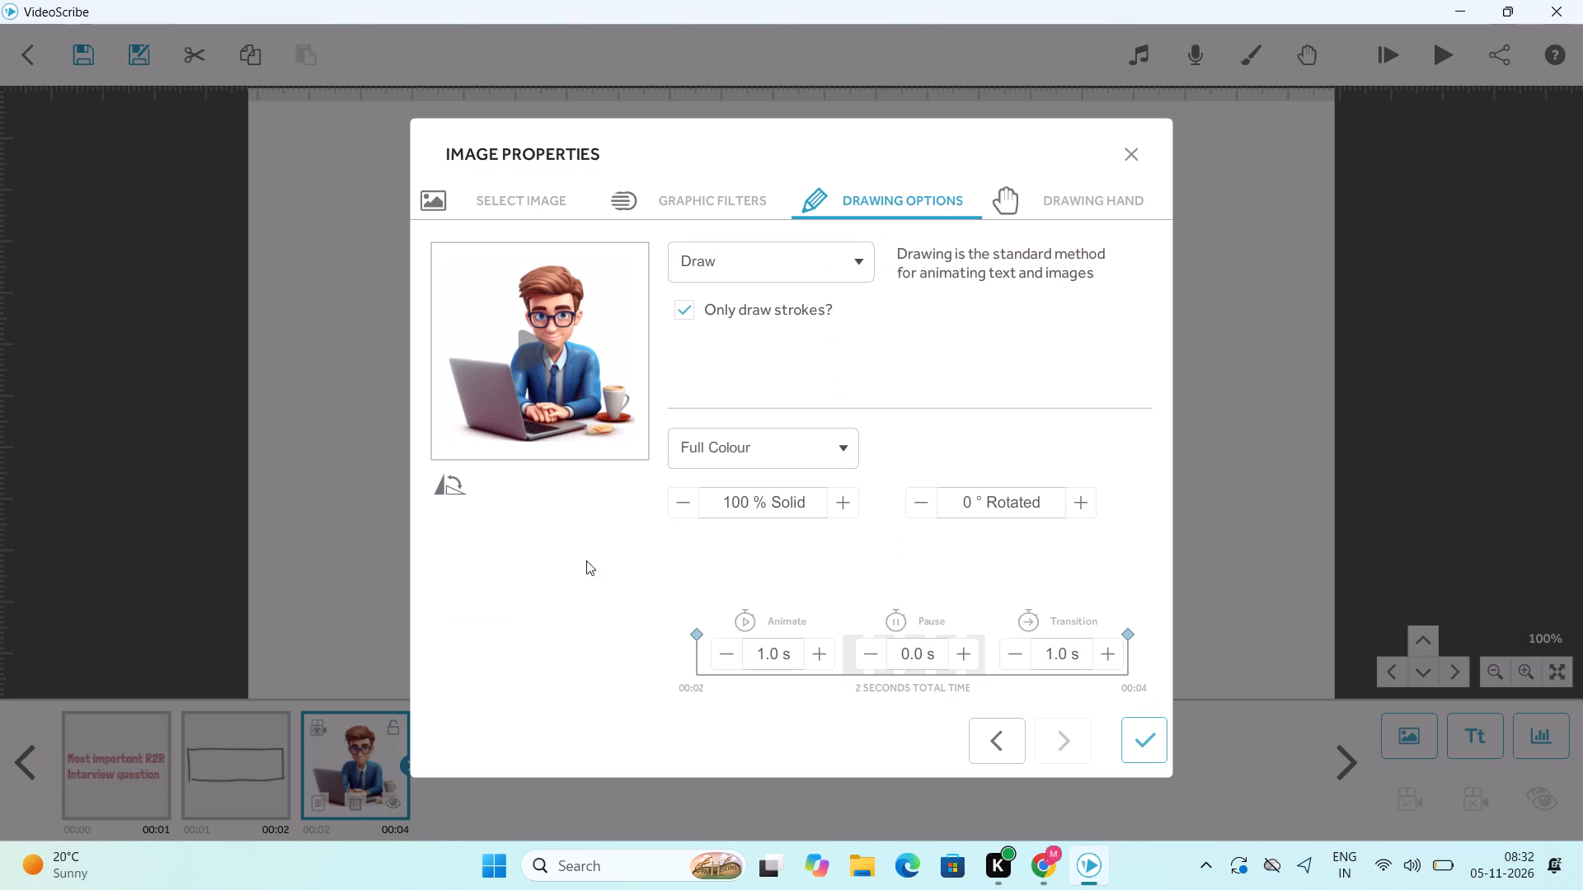
left_click(853, 260)
left_click(735, 340)
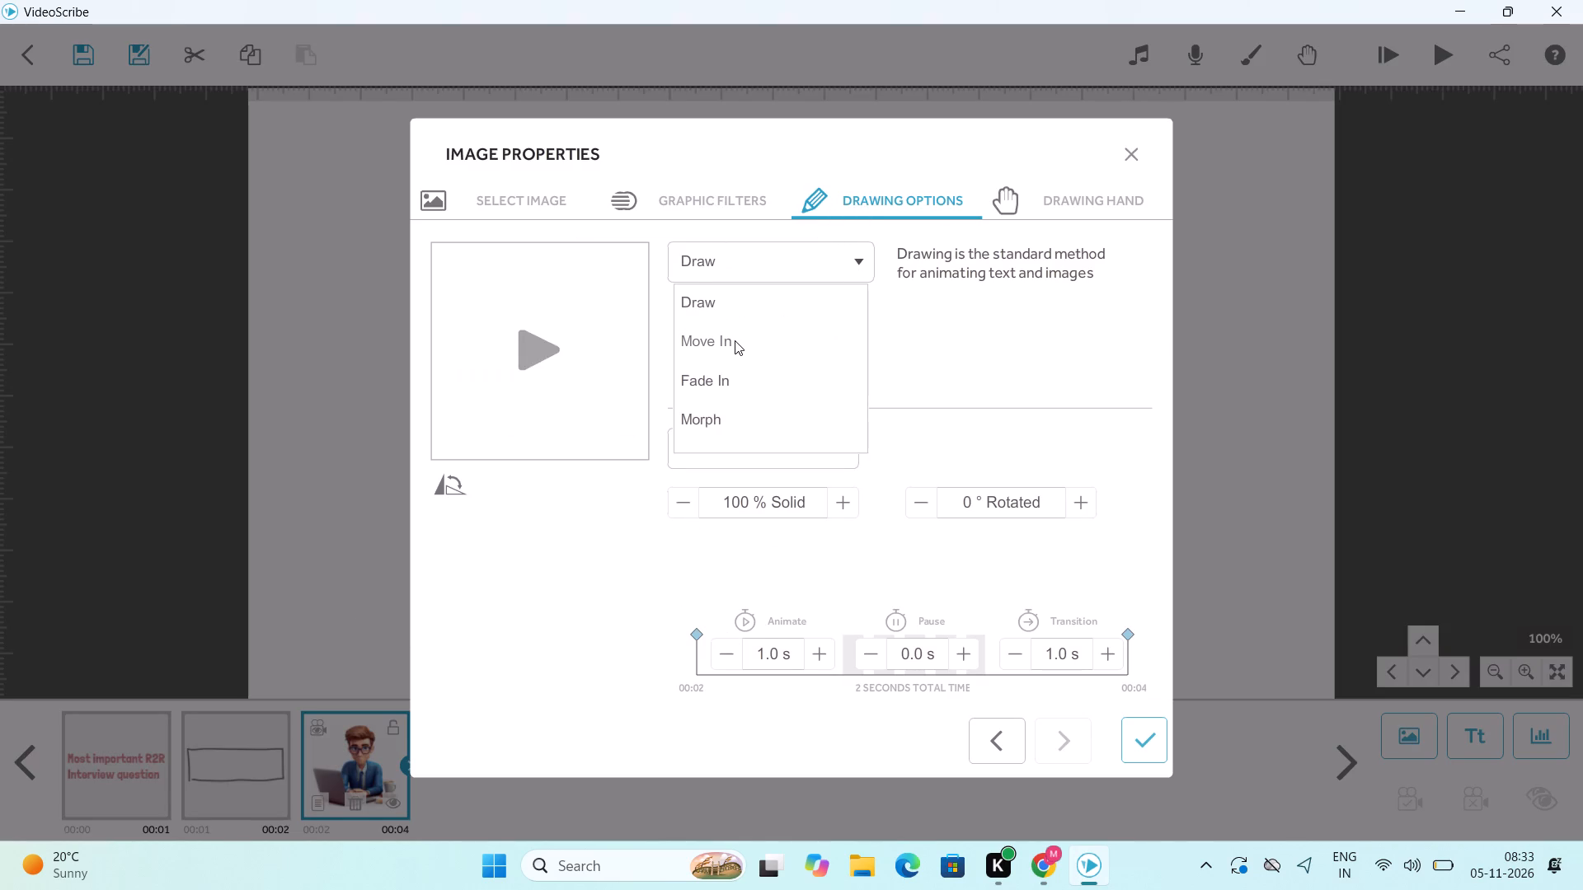
left_click(923, 301)
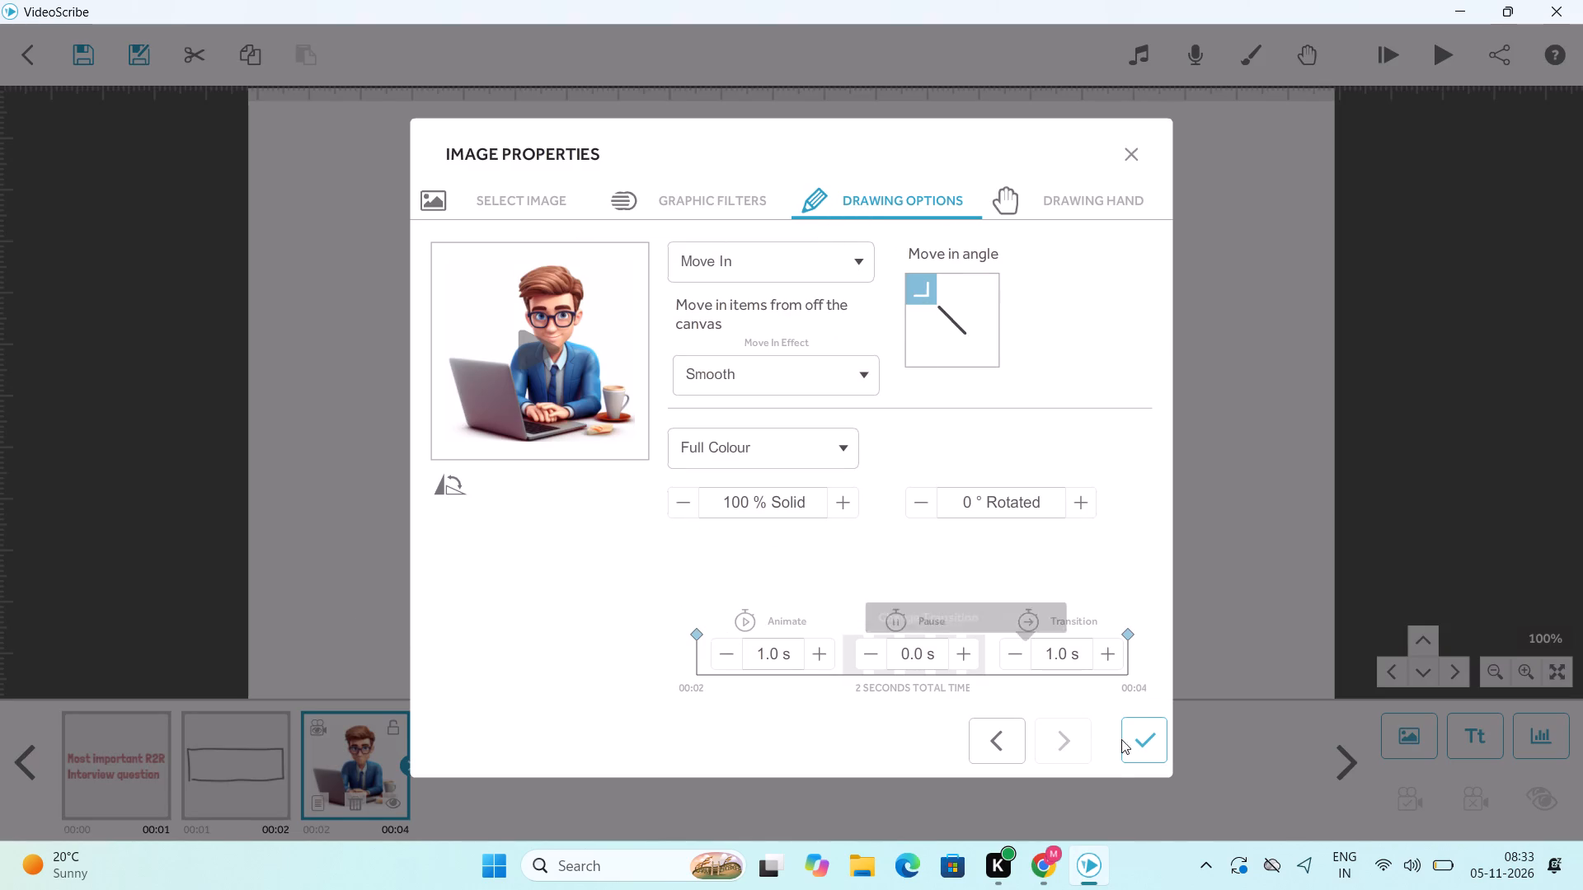
left_click(1020, 663)
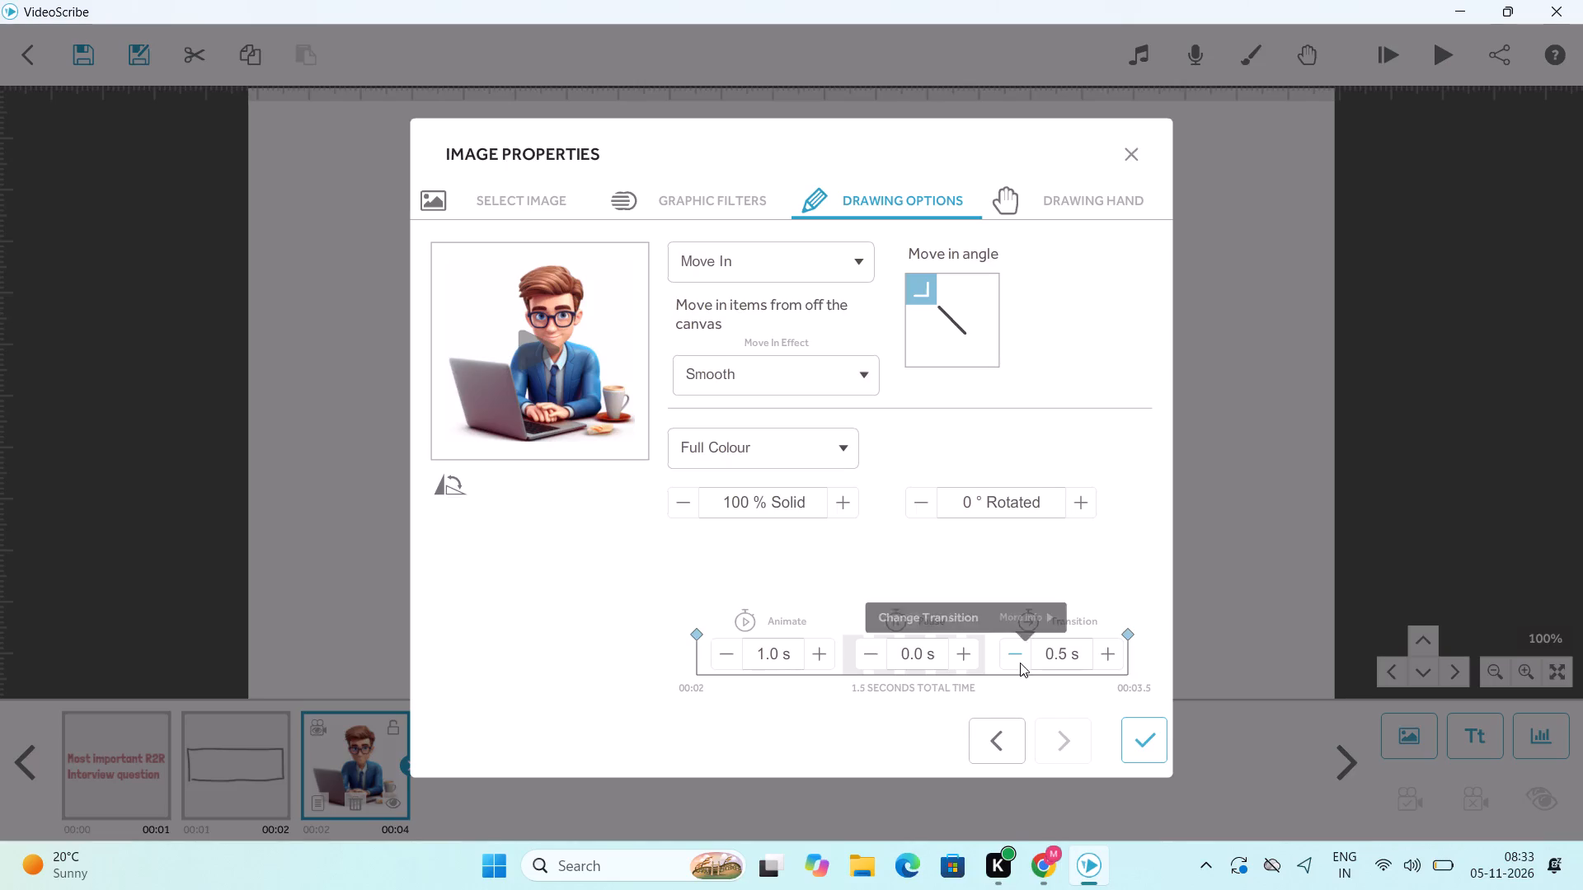
left_click(1150, 744)
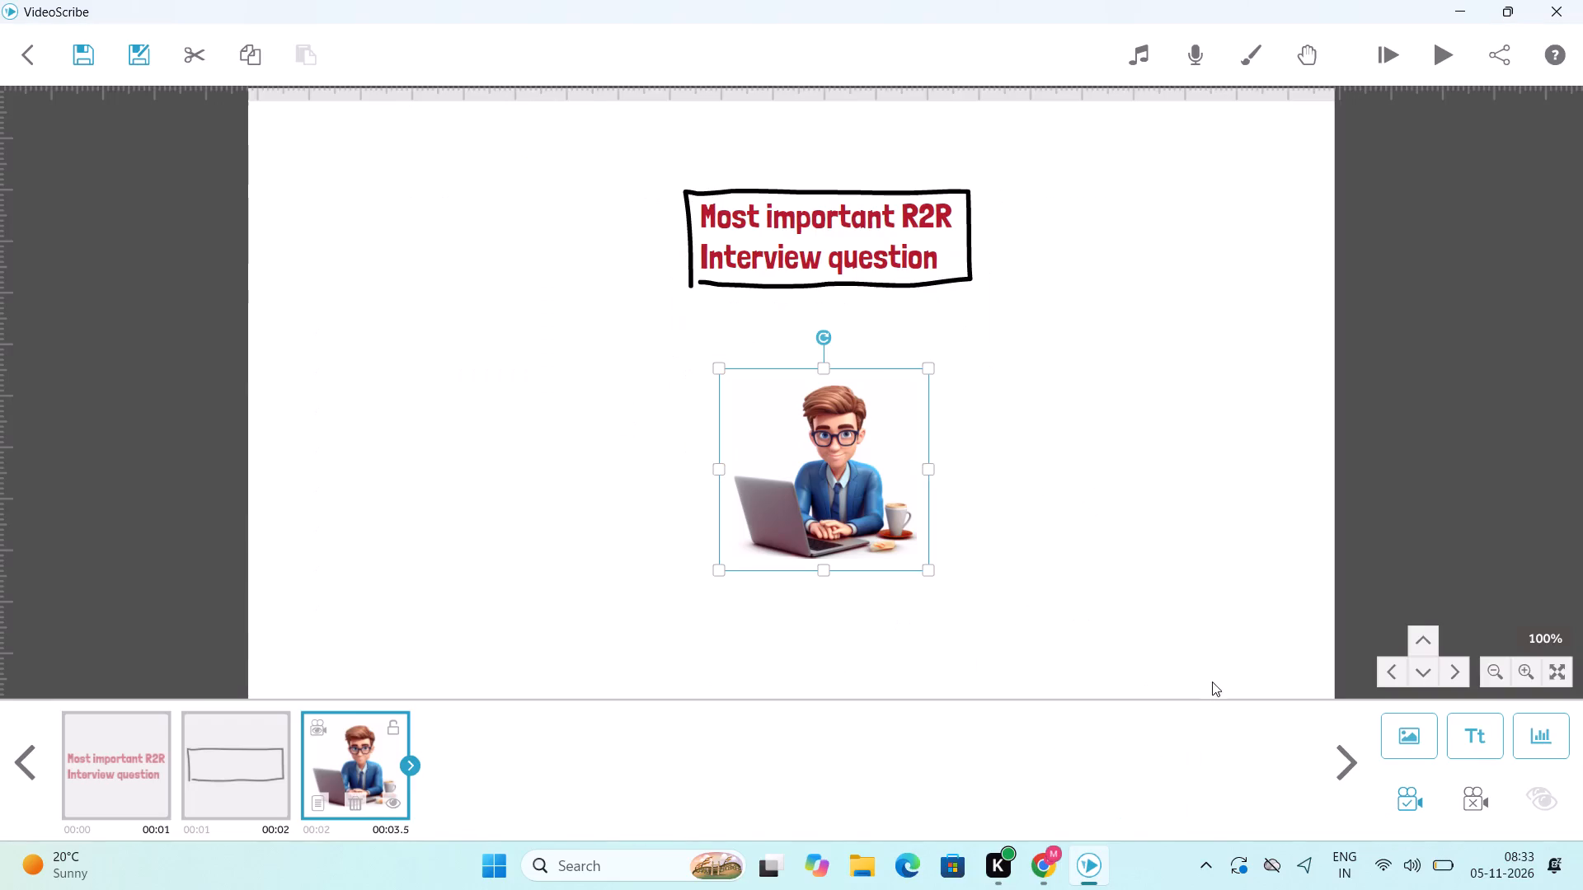
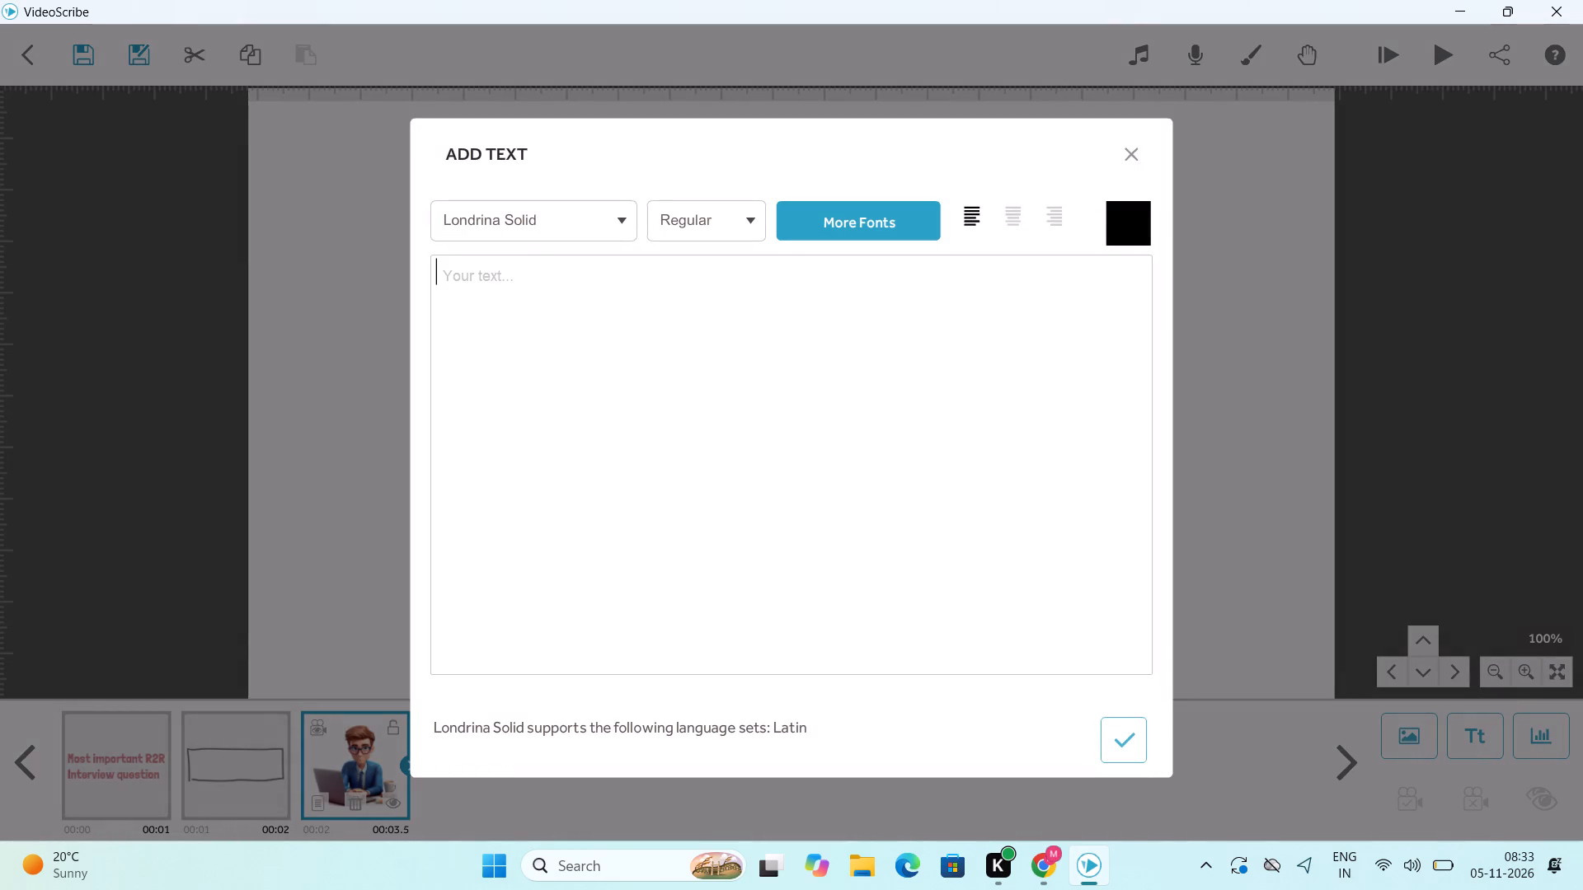
Paste the copied intercompany question into the new text, with line breaks after "report", "mismatches," and "statements.".
key("ctrl+v")
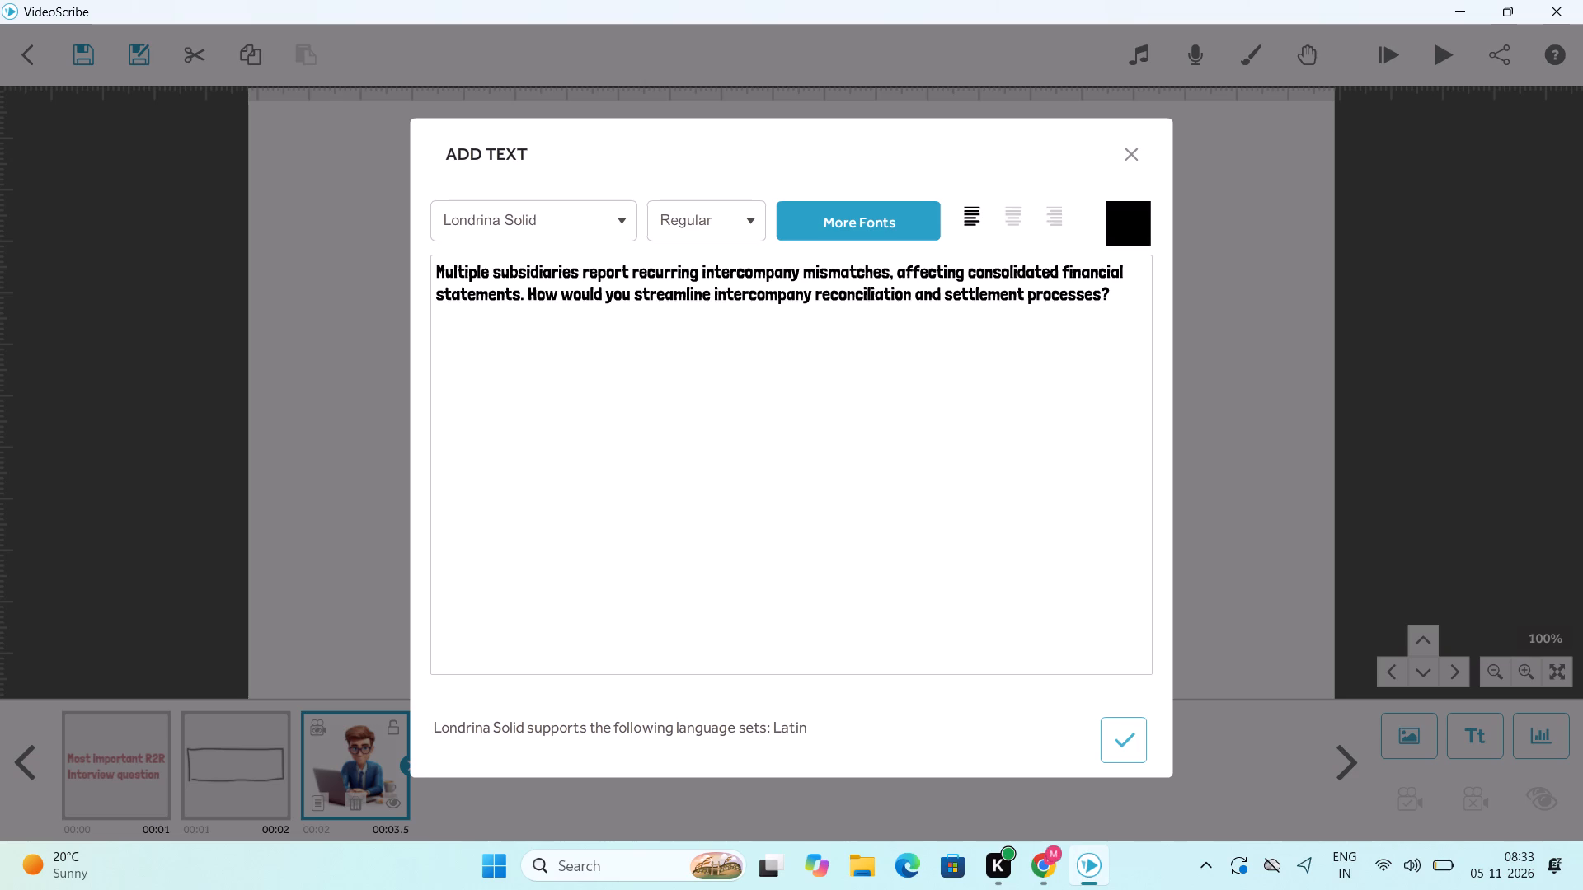
left_click(631, 269)
key("Return")
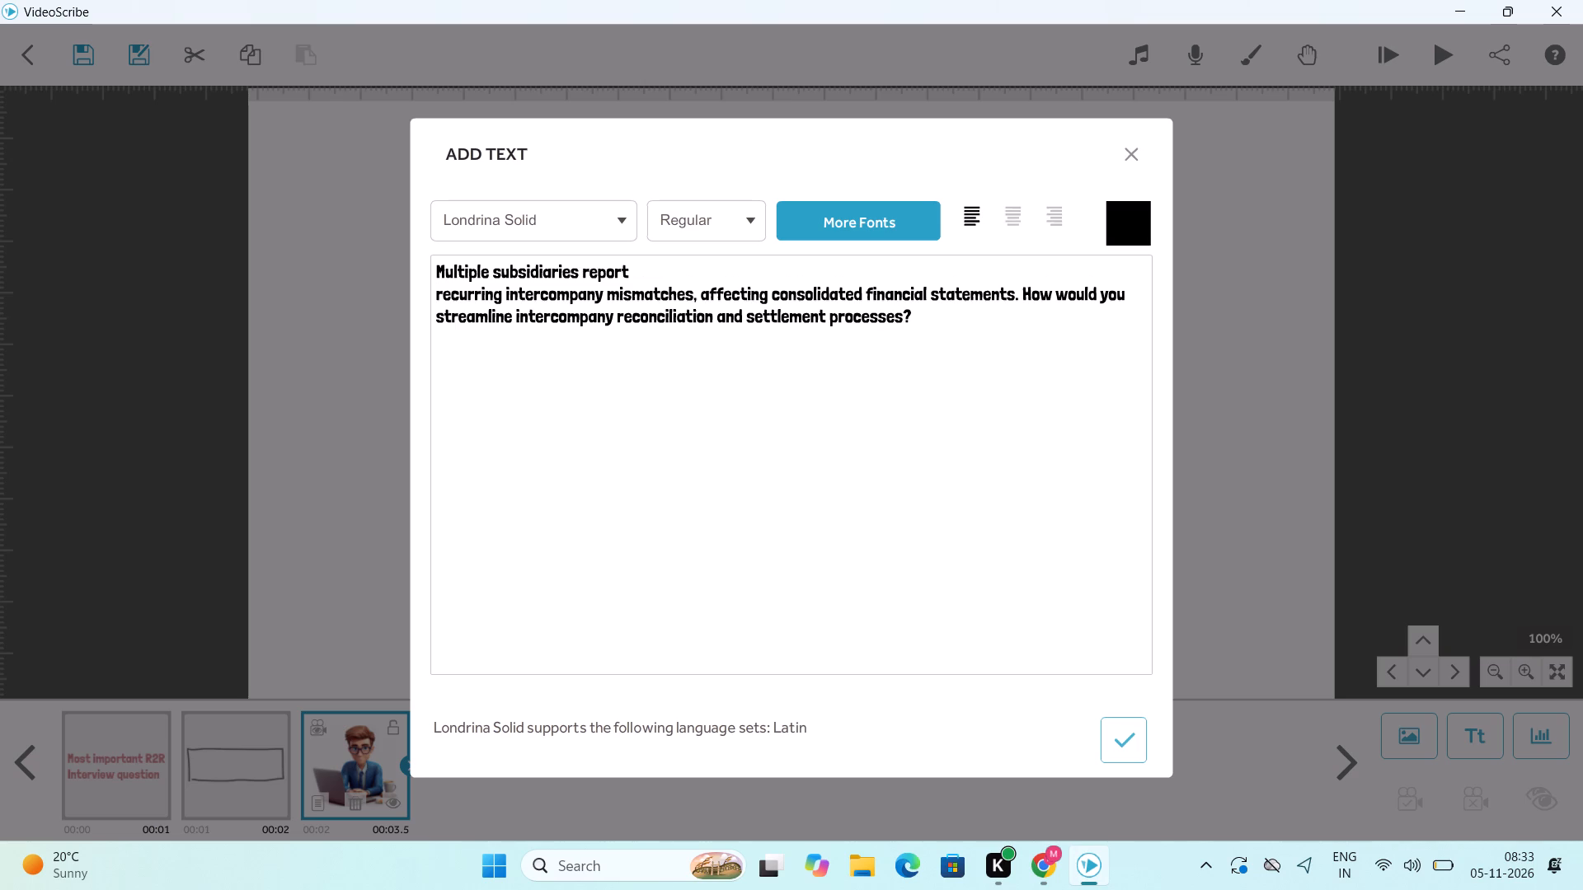
left_click(702, 299)
key("Return")
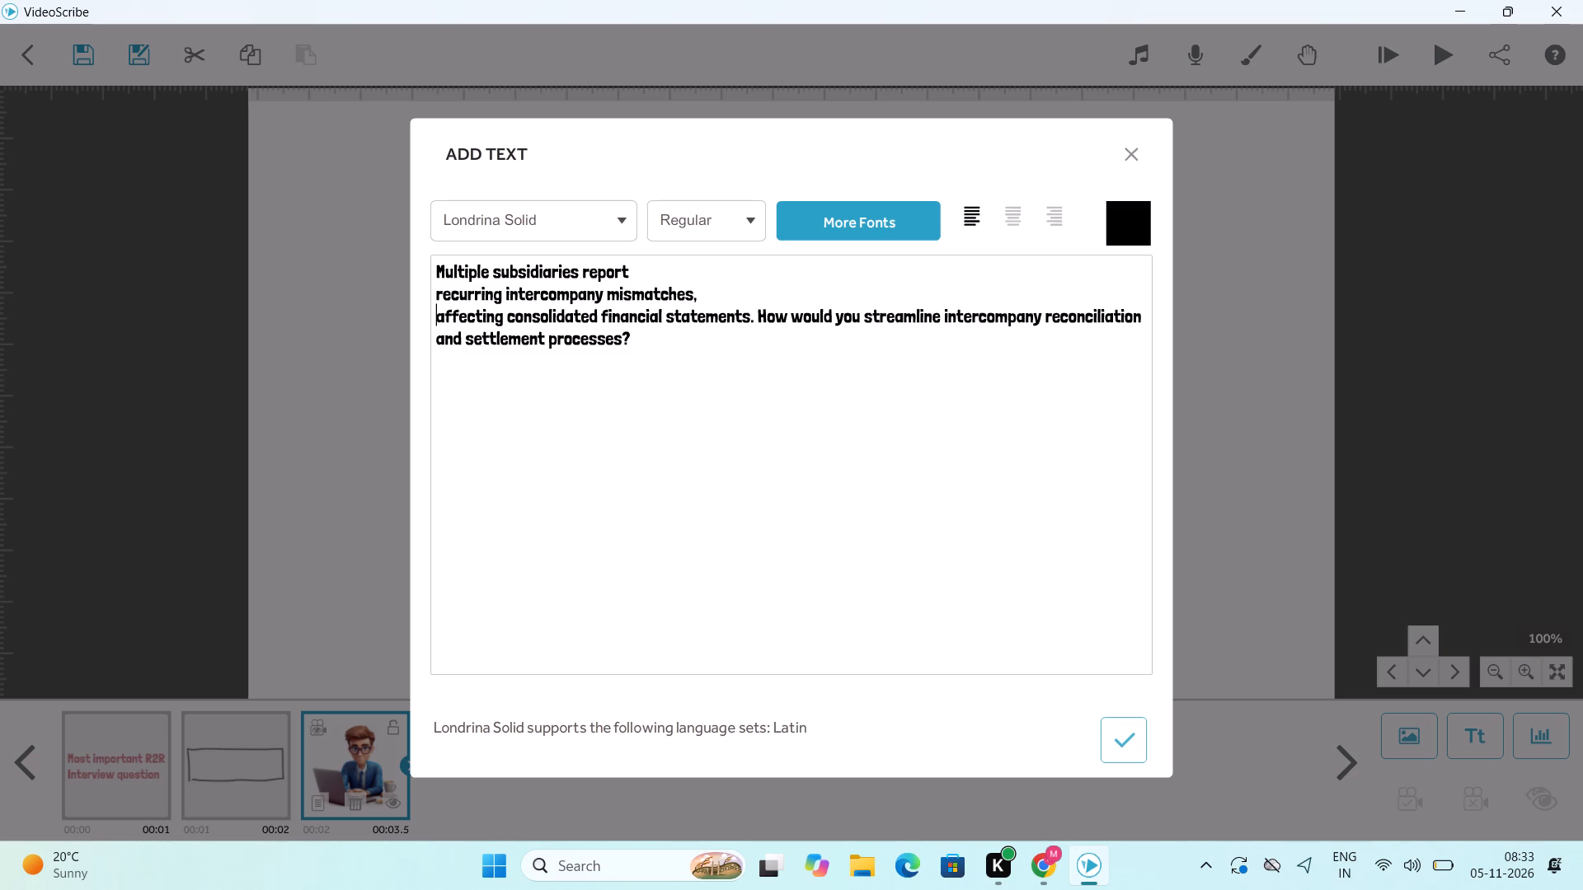
left_click(667, 315)
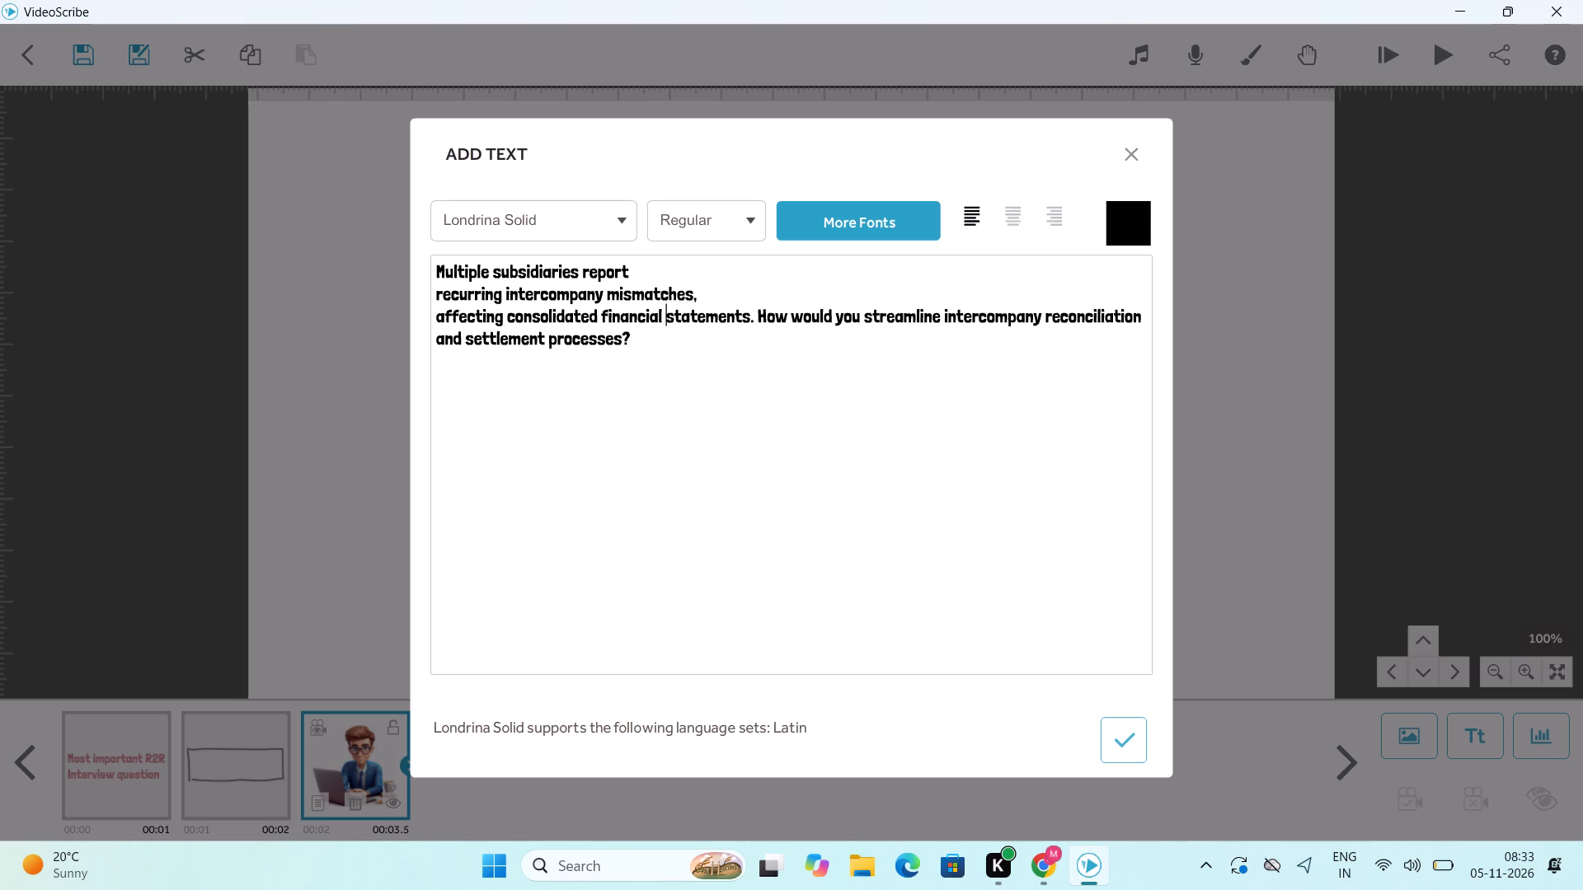
left_click(759, 317)
key("Return")
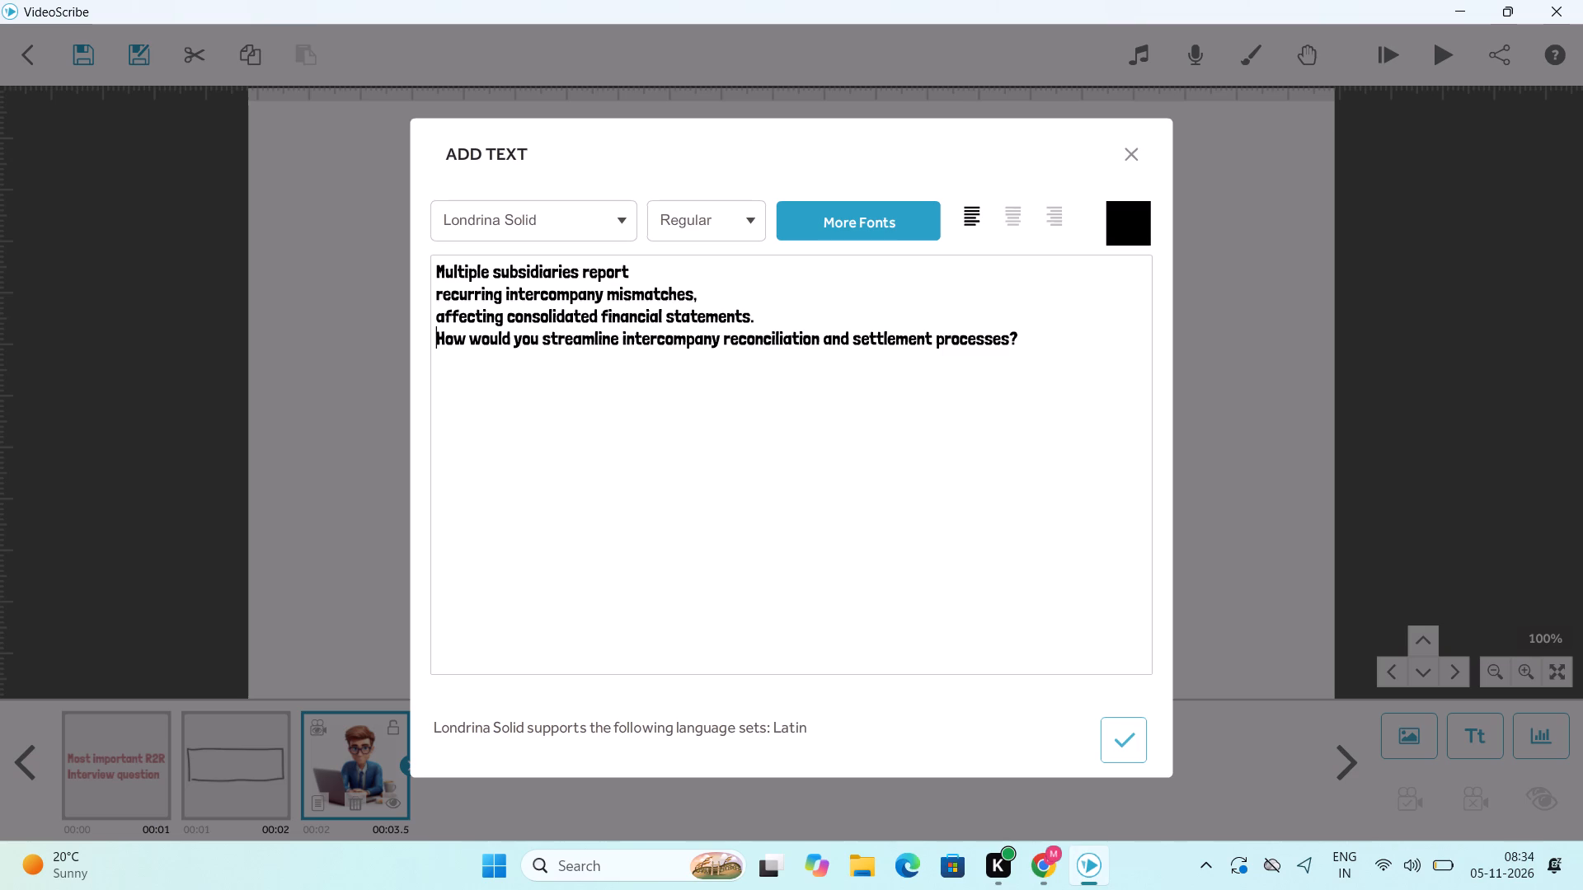
Cut the last sentence, "How would you streamline intercompany reconciliation and settlement processes?", out of the new text.
left_click_drag(433, 335, 475, 334)
left_click_drag(475, 334, 587, 358)
left_click(587, 358)
left_click_drag(435, 343, 591, 357)
left_click_drag(437, 340, 1007, 340)
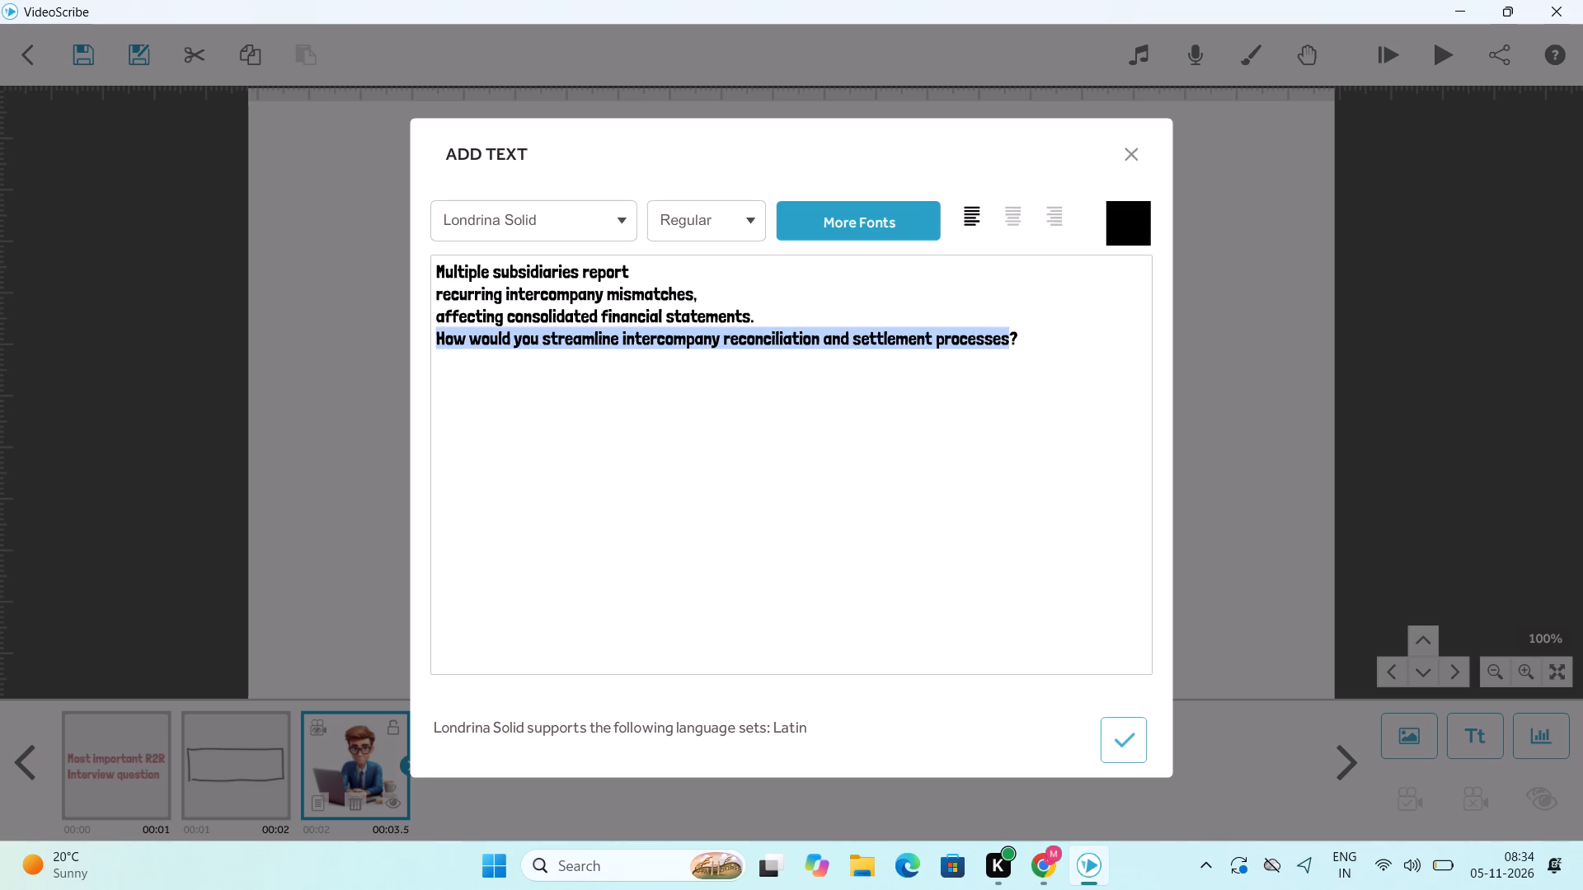
left_click_drag(1007, 340, 1021, 336)
key("ctrl+x")
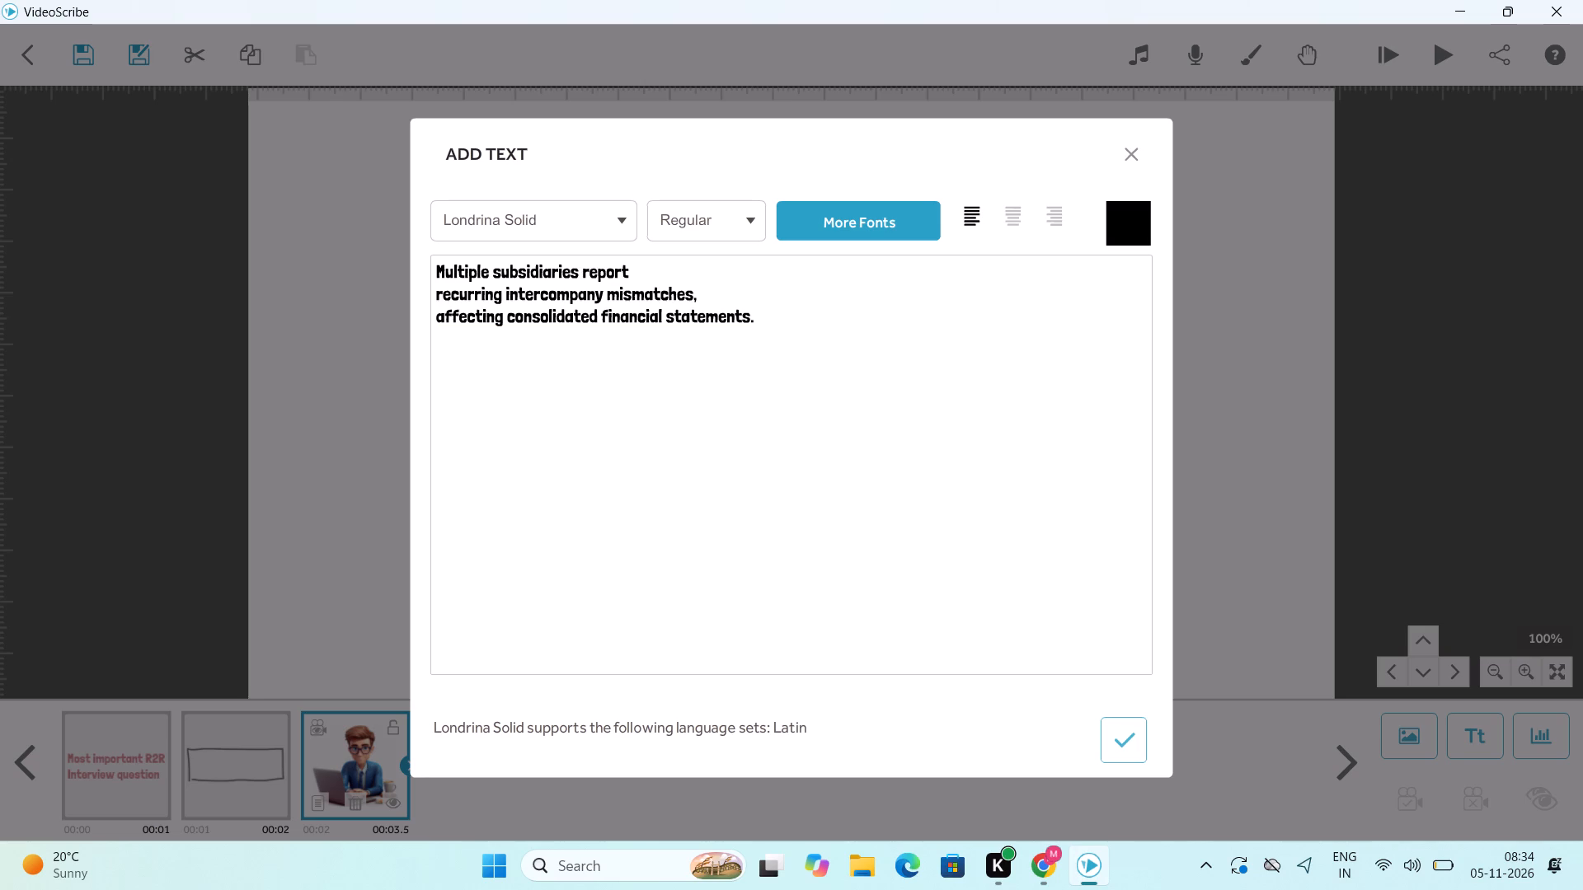
Set the new text's colour to dark maroon and add it to the canvas.
left_click(1132, 224)
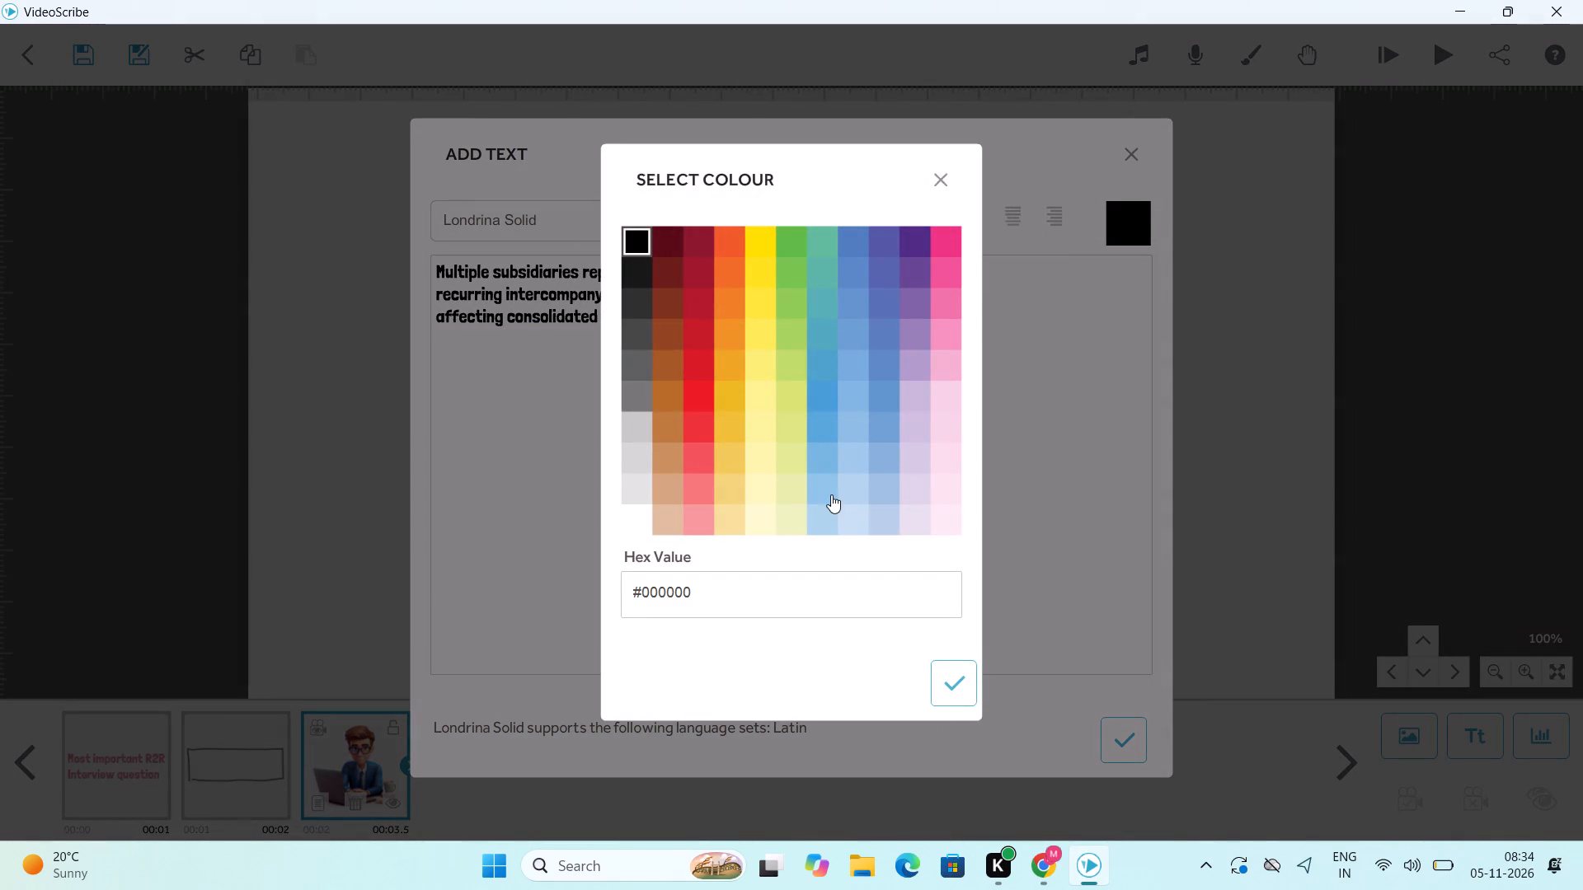
left_click(673, 271)
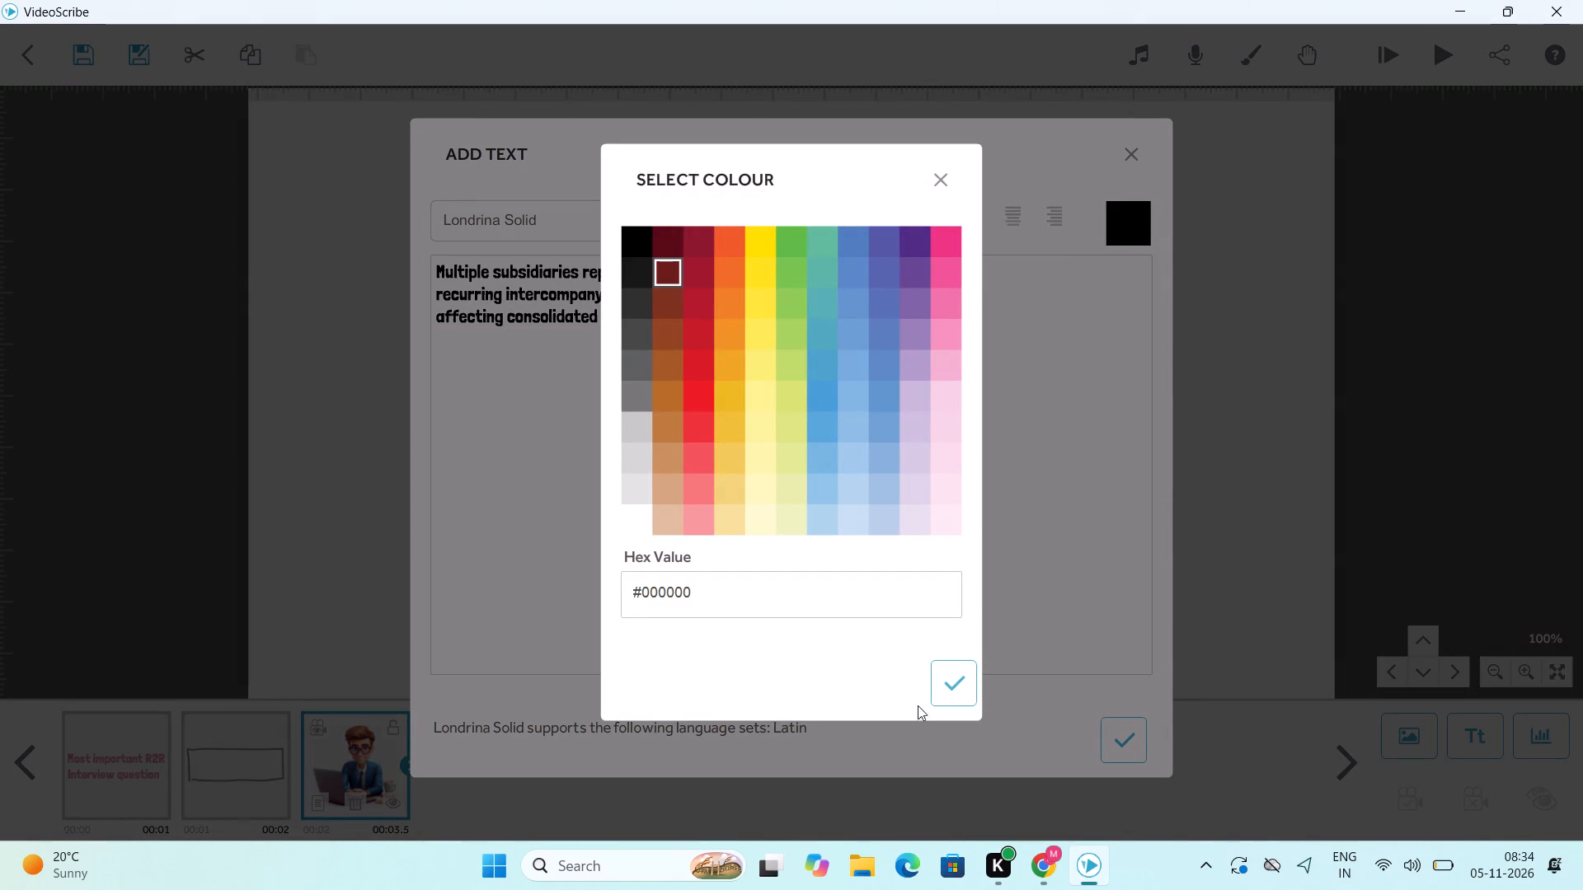
left_click(951, 696)
left_click(1123, 745)
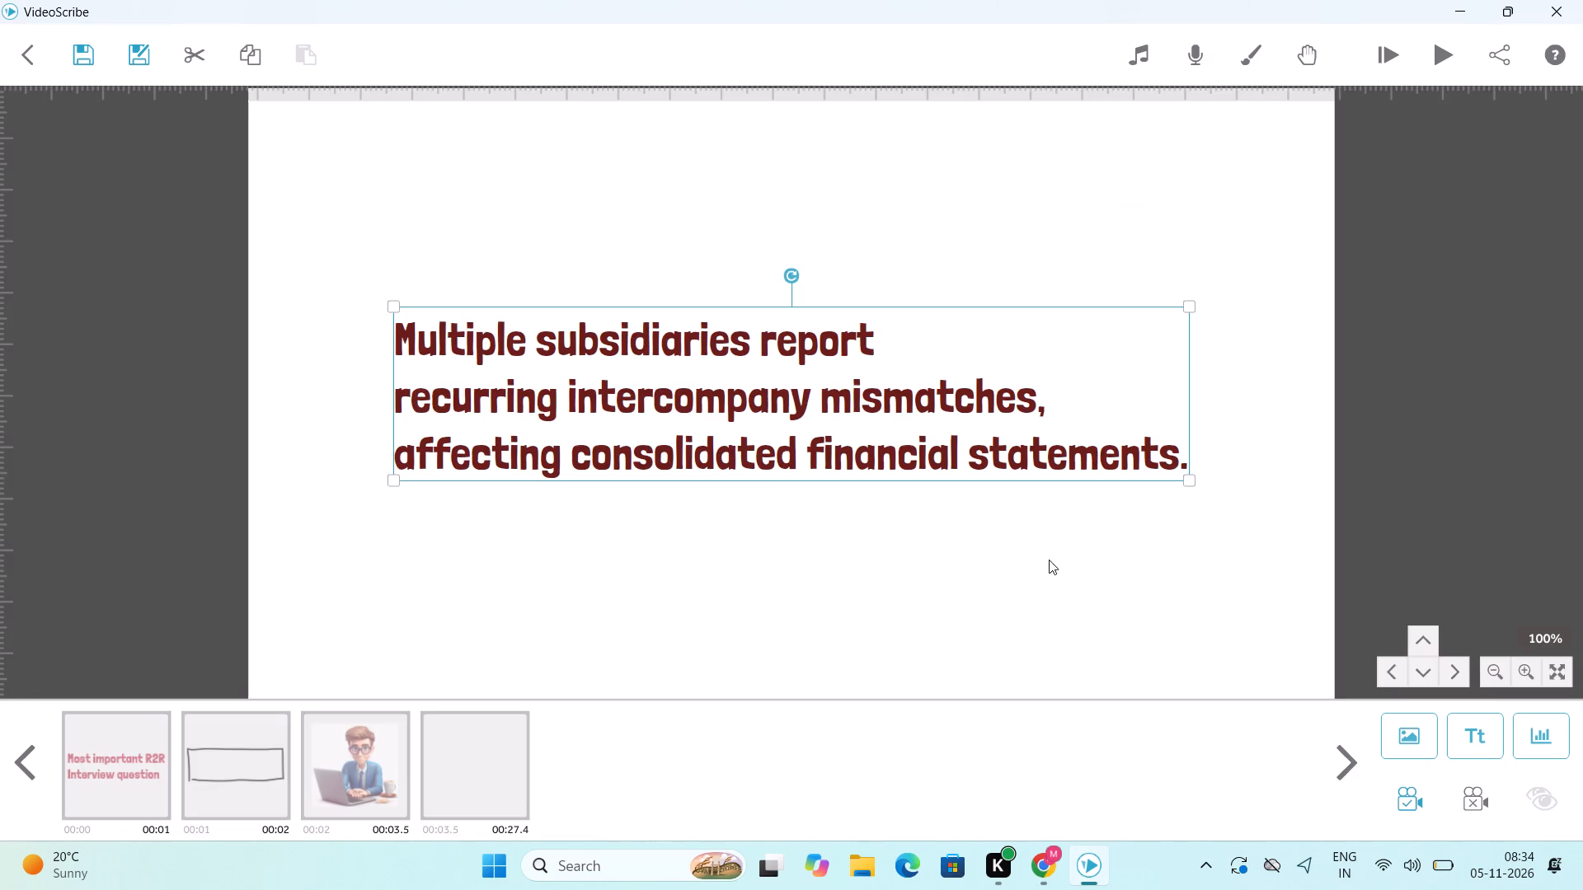
Shrink the subsidiaries text to a little under half size and move it above and slightly right of the canvas centre.
left_click_drag(1190, 480, 981, 439)
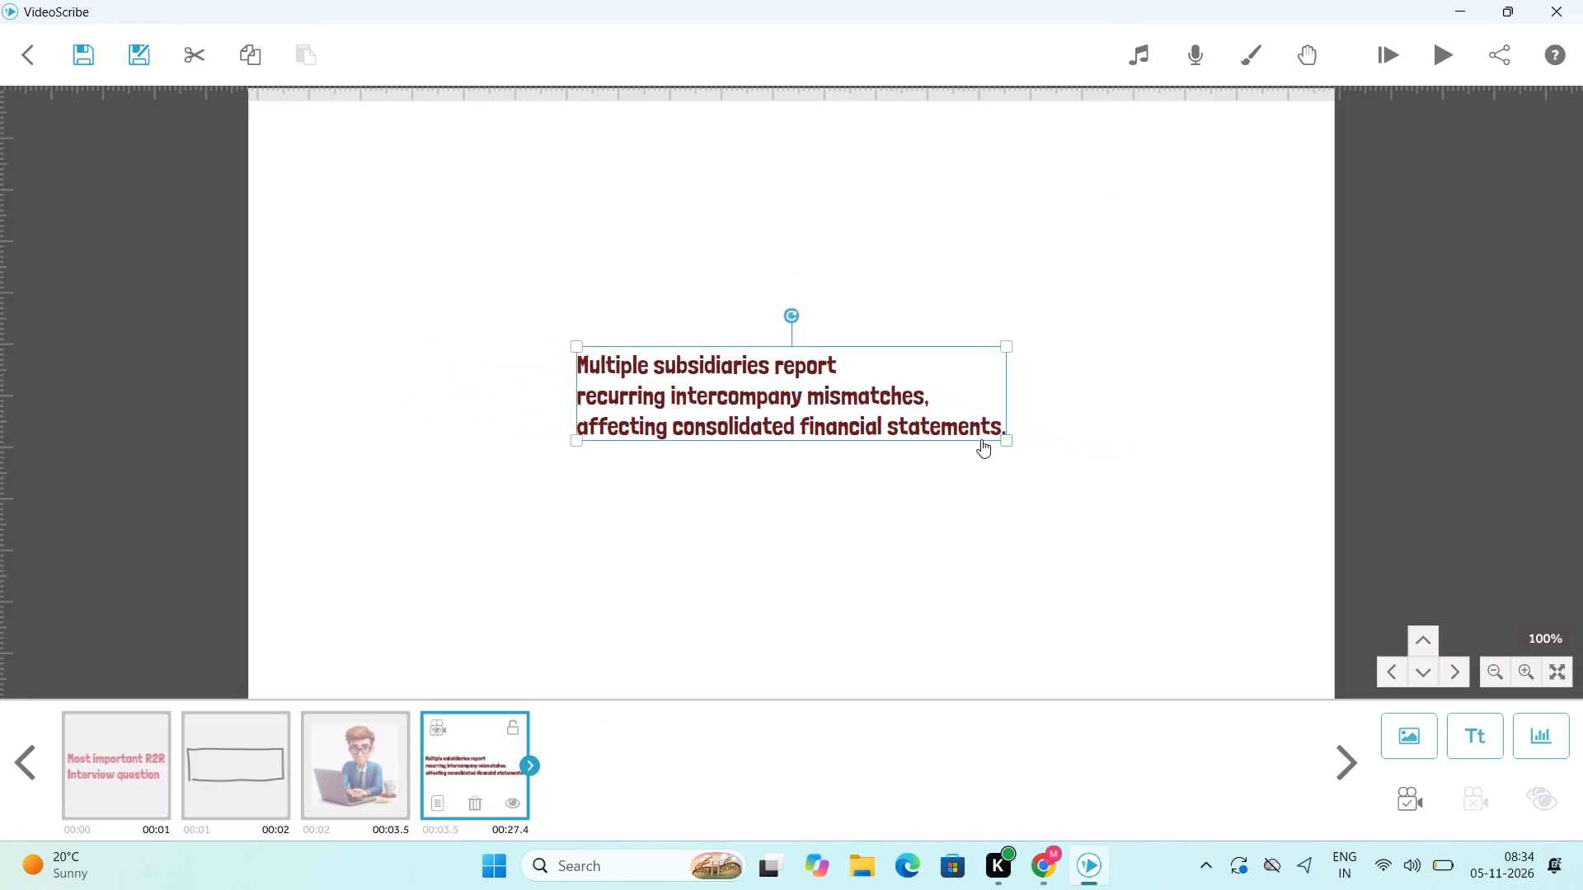
left_click_drag(981, 439, 938, 431)
left_click_drag(856, 389, 890, 269)
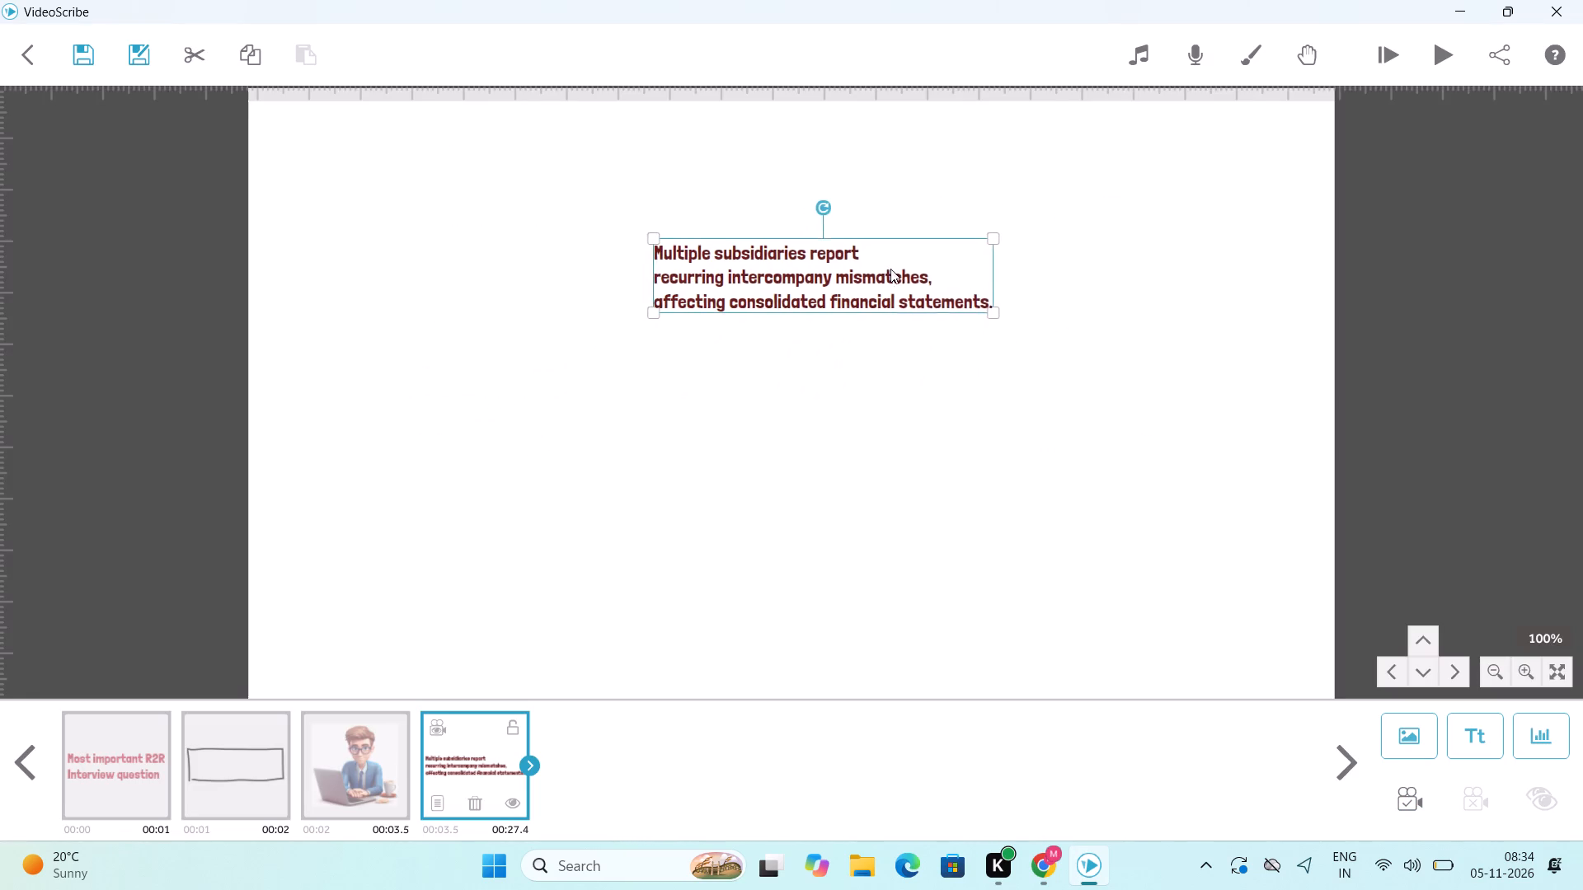
left_click_drag(890, 269, 906, 241)
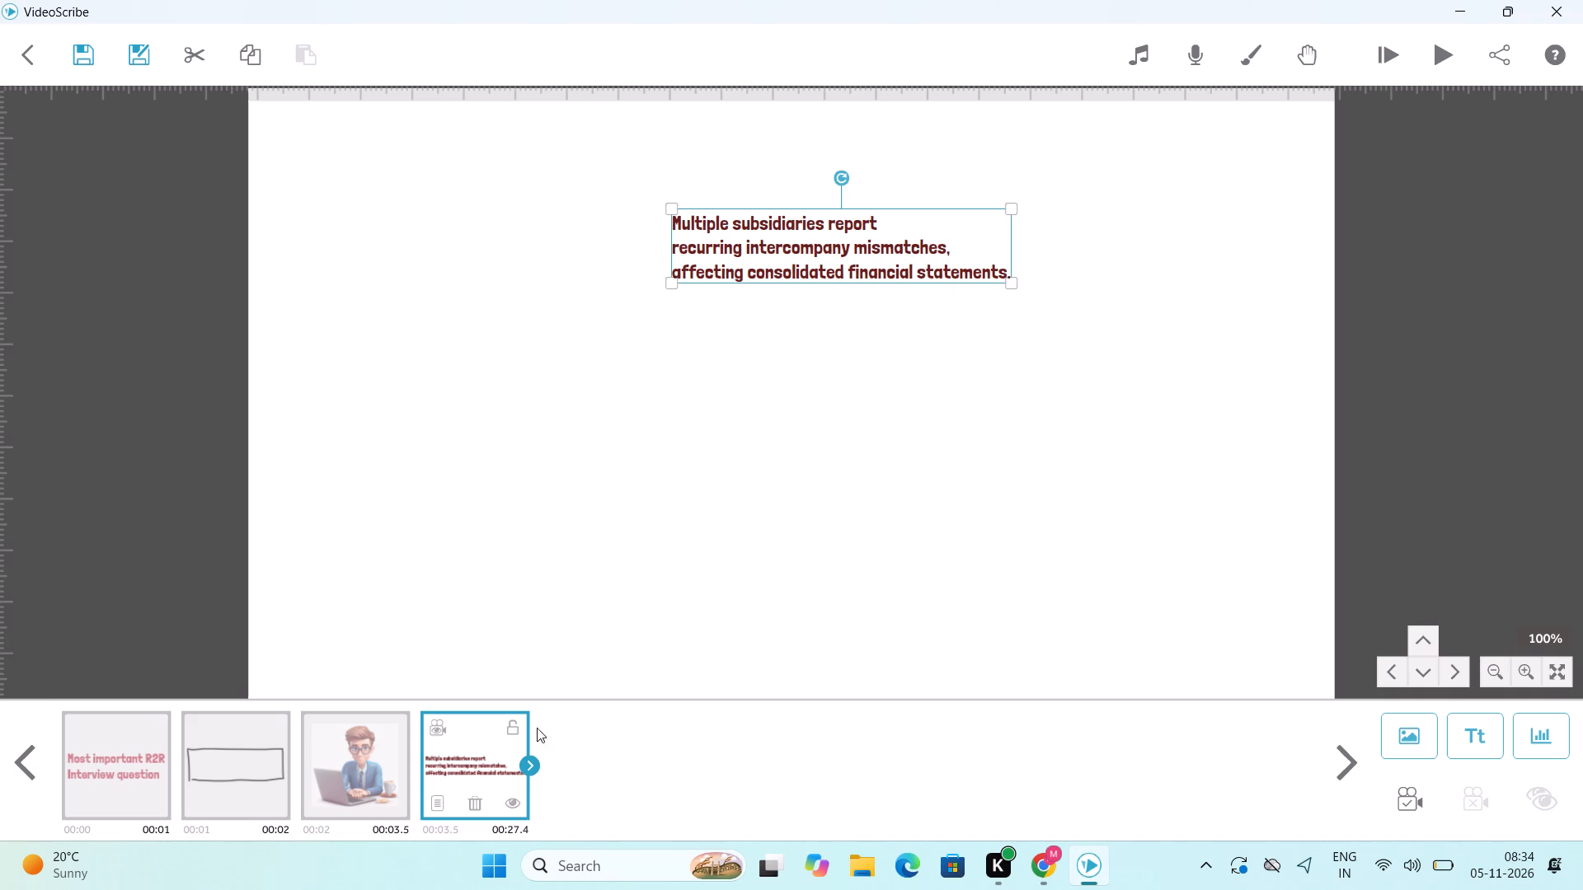
Rebreak the subsidiaries text into four lines, breaking after "report", "intercompany" and "consolidated", with "mismatches," and "affecting" on the same line.
right_click(467, 752)
left_click(546, 610)
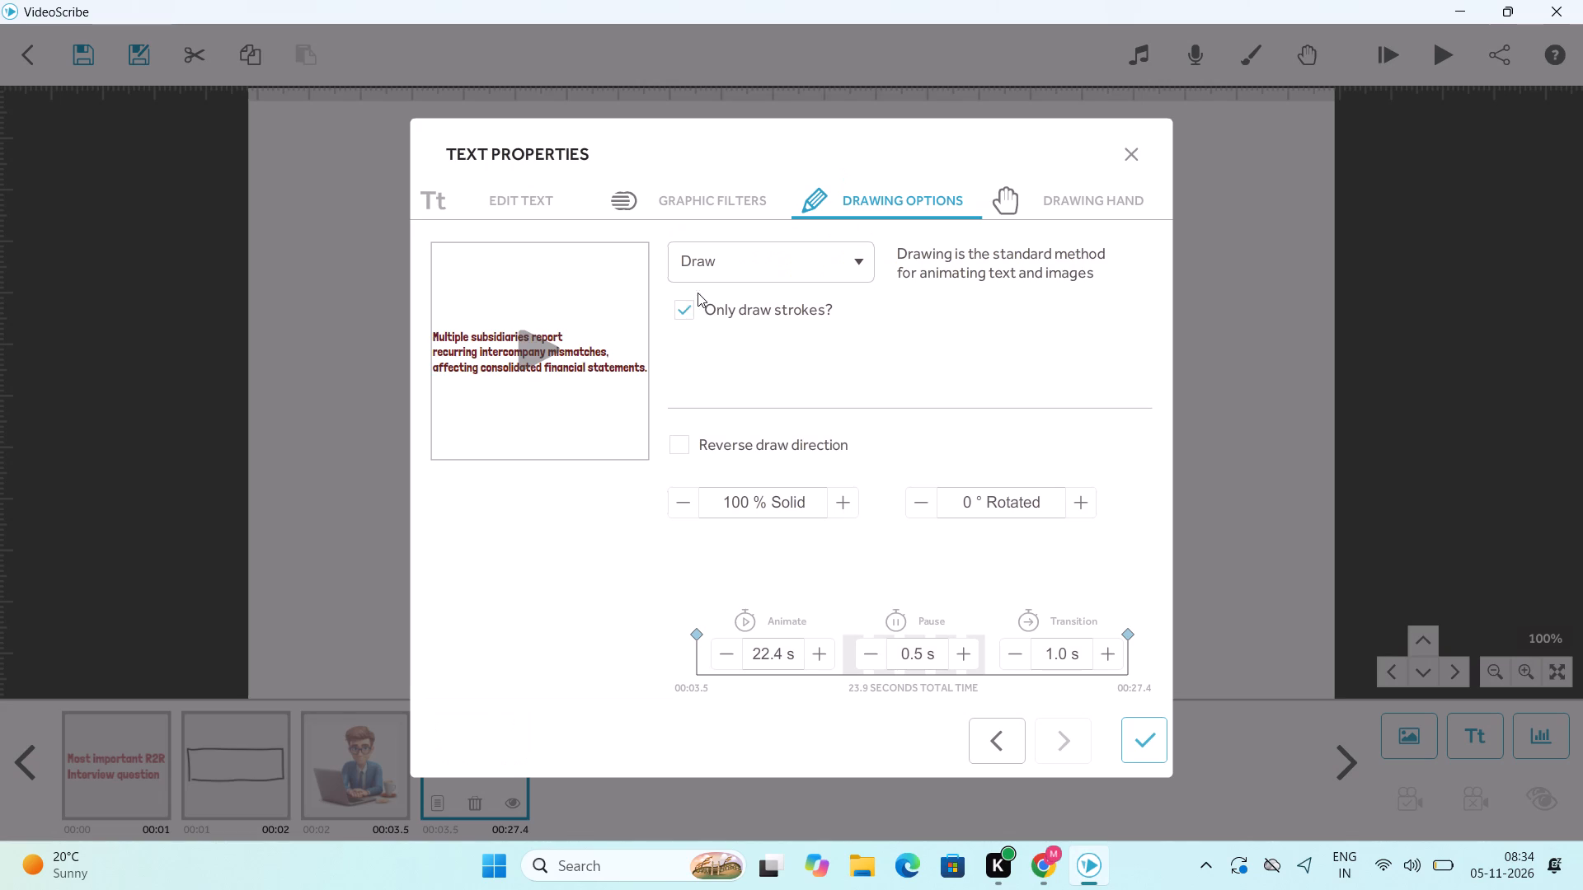
left_click(546, 197)
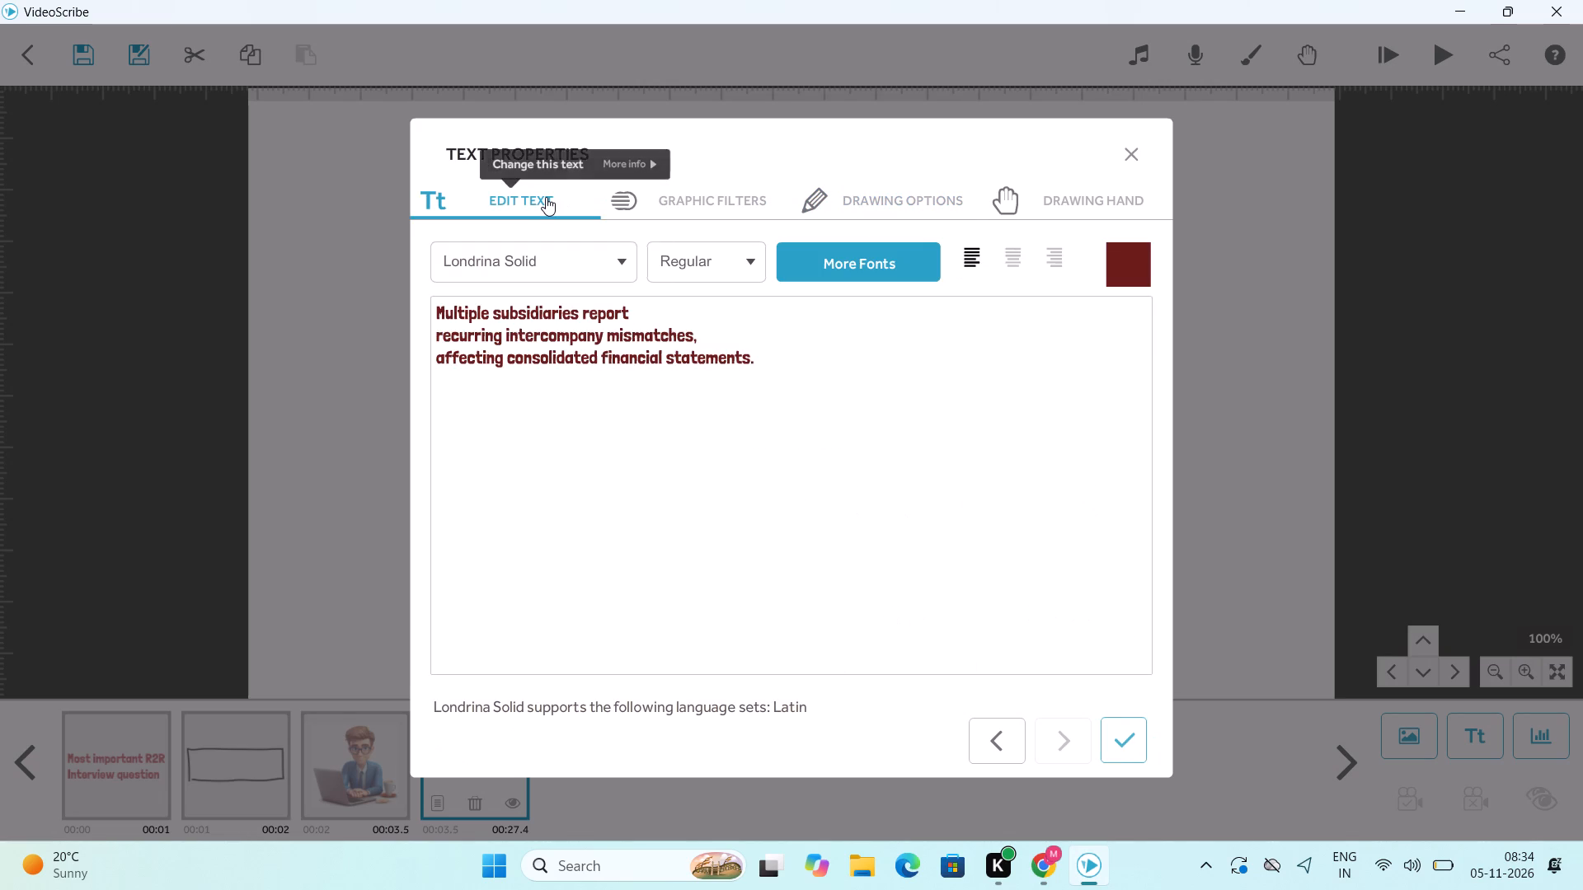
left_click(606, 331)
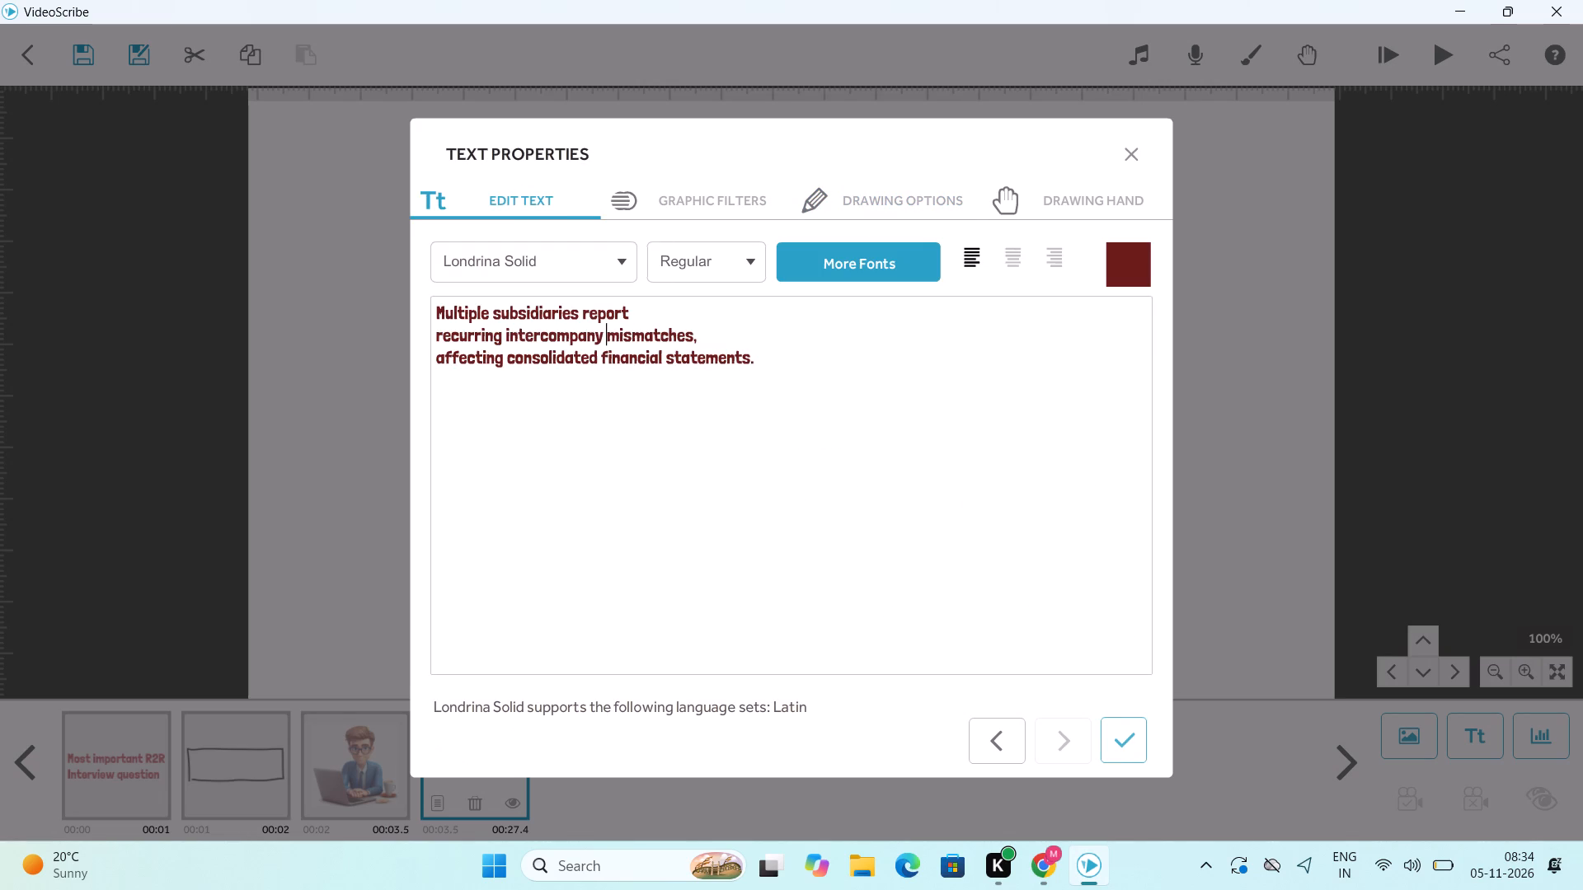
key("Return")
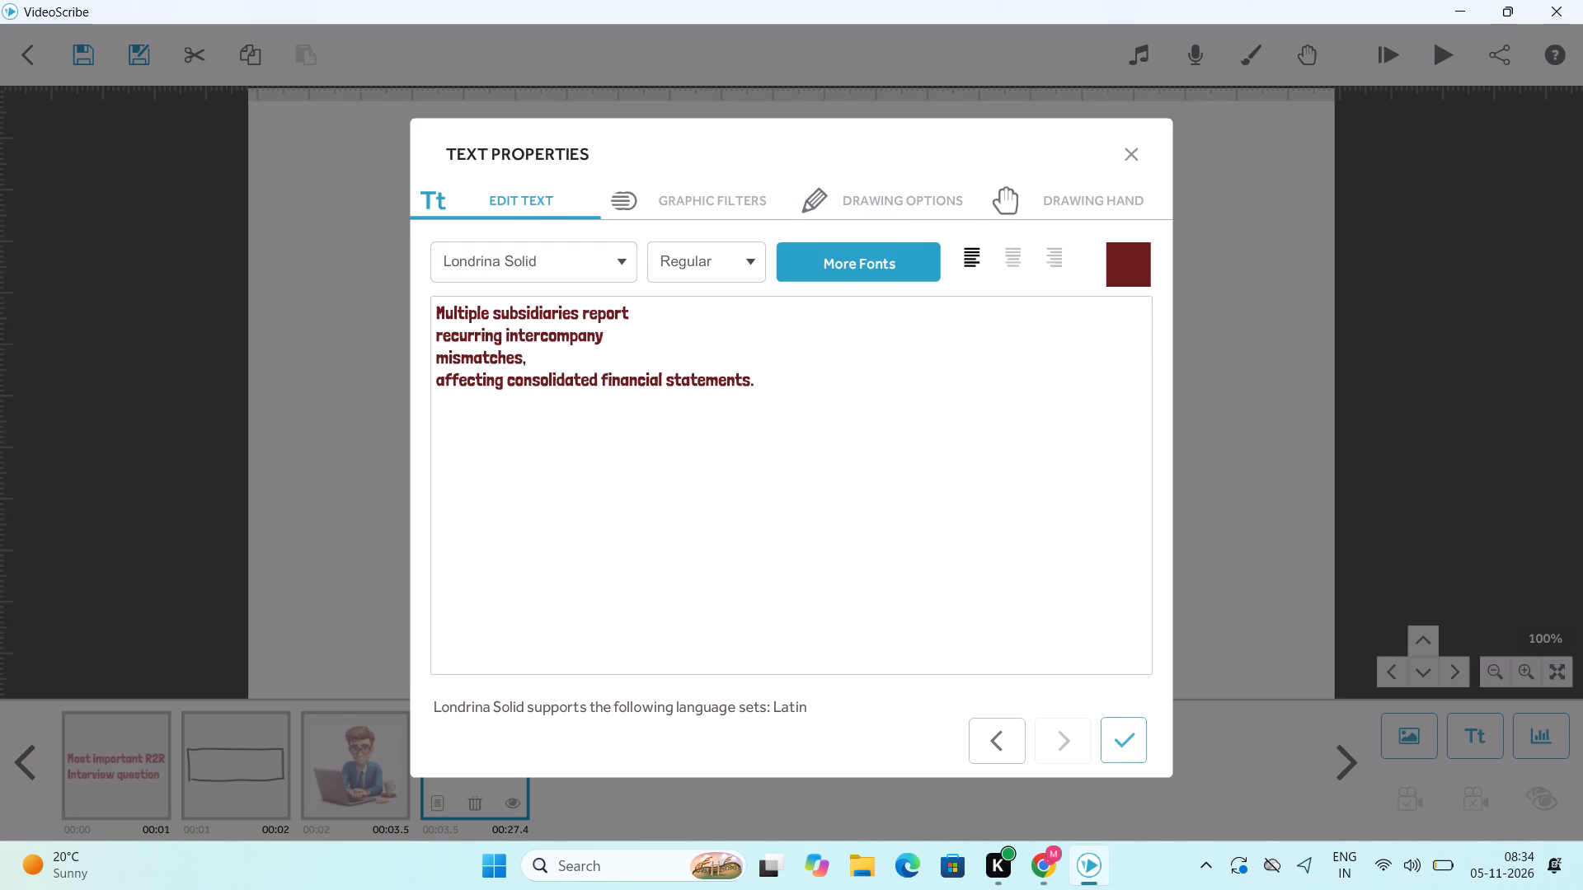
left_click(439, 379)
key("BackSpace")
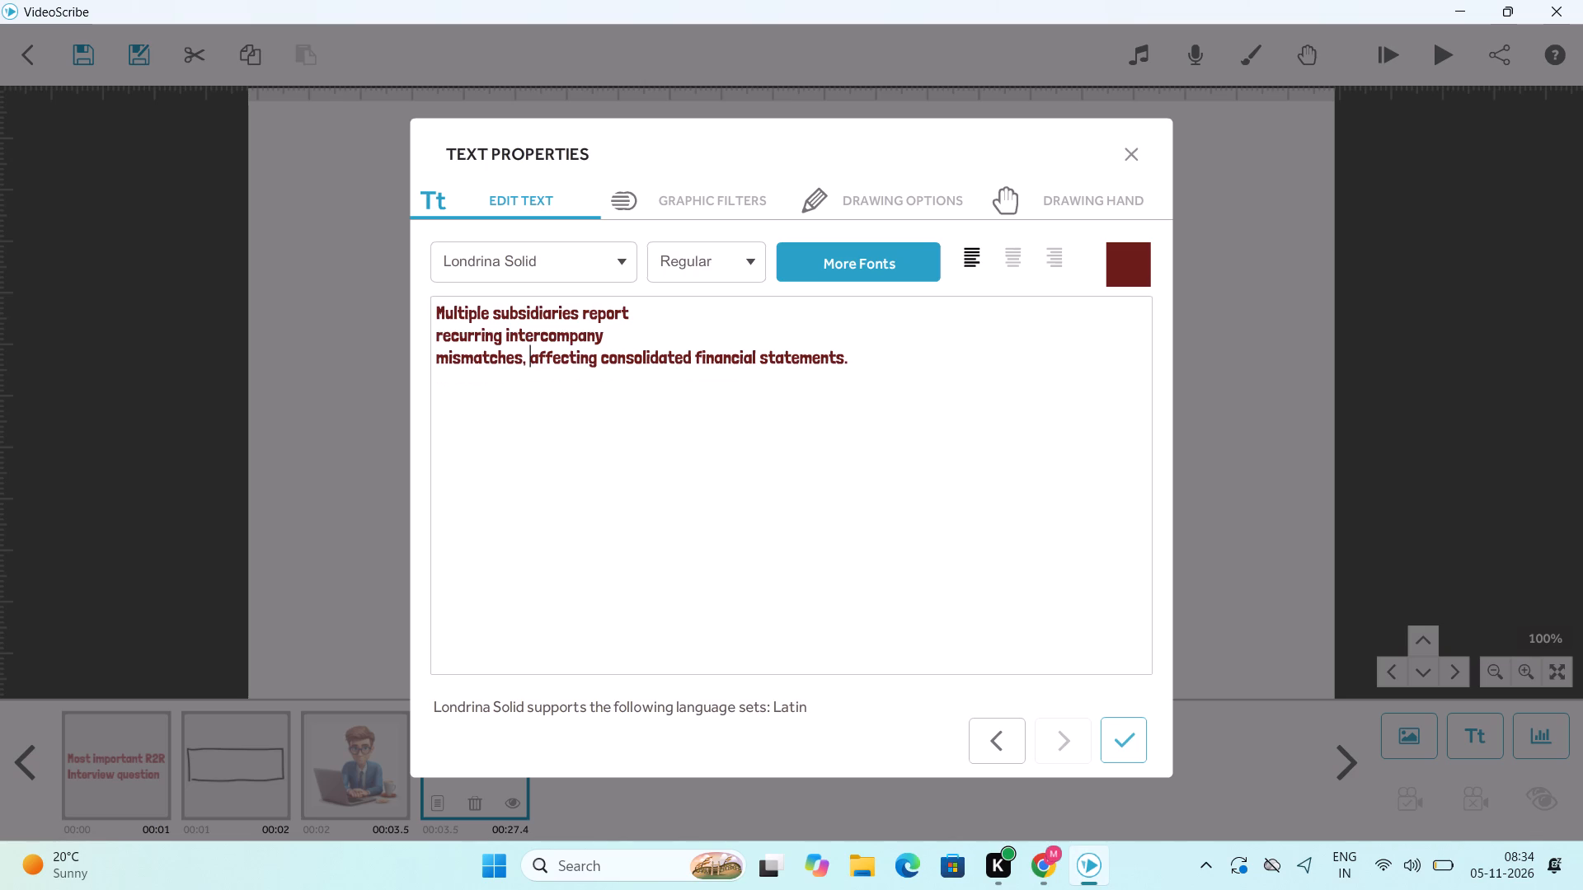
left_click(692, 363)
key("Return")
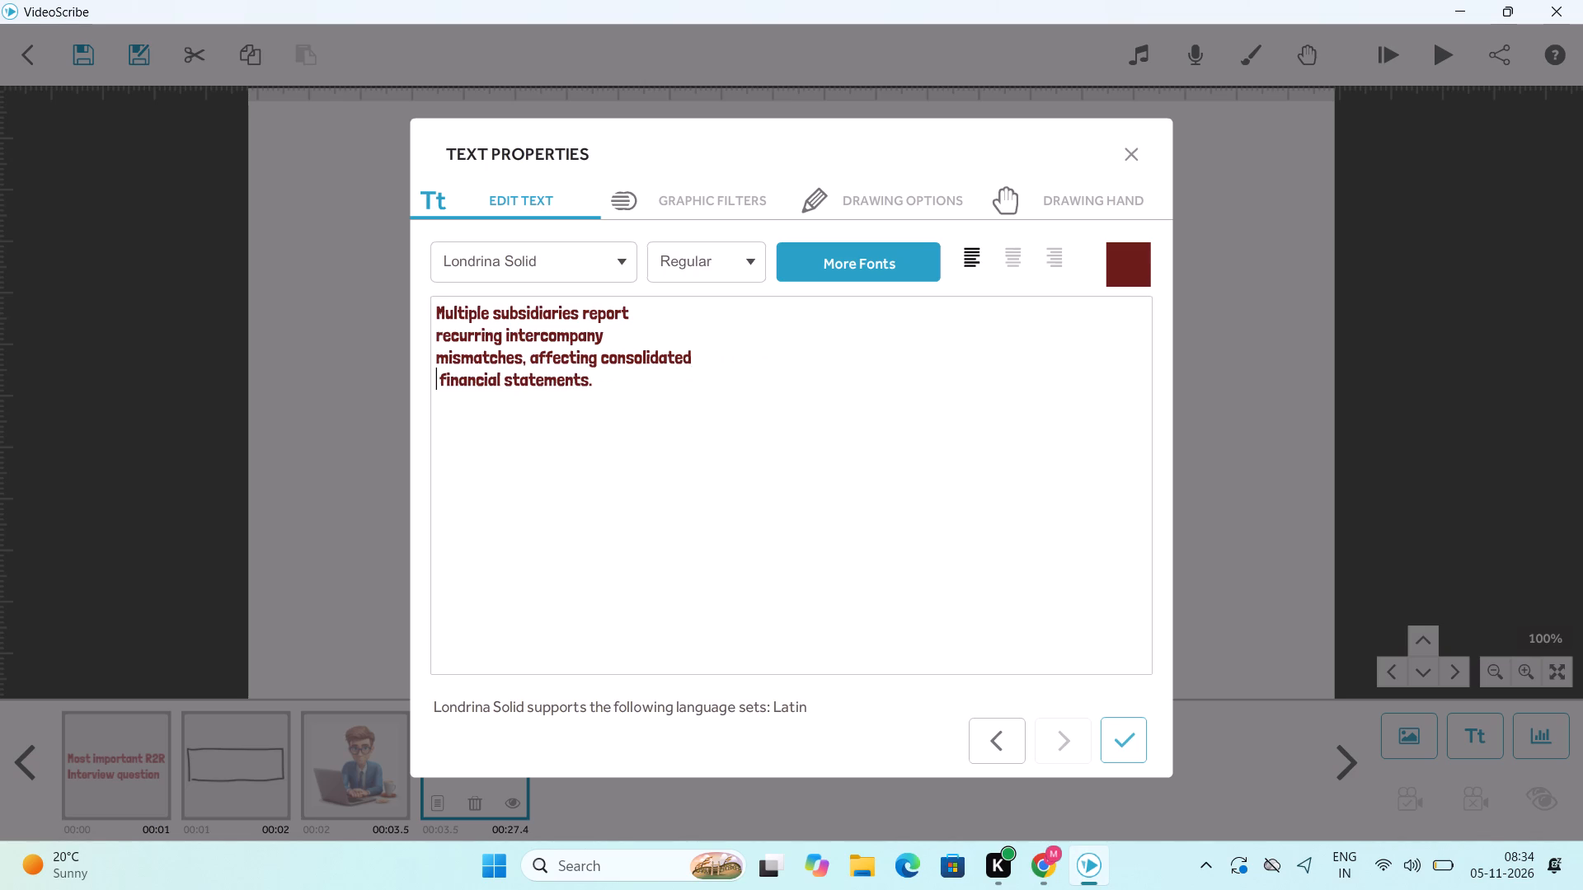
left_click(1123, 740)
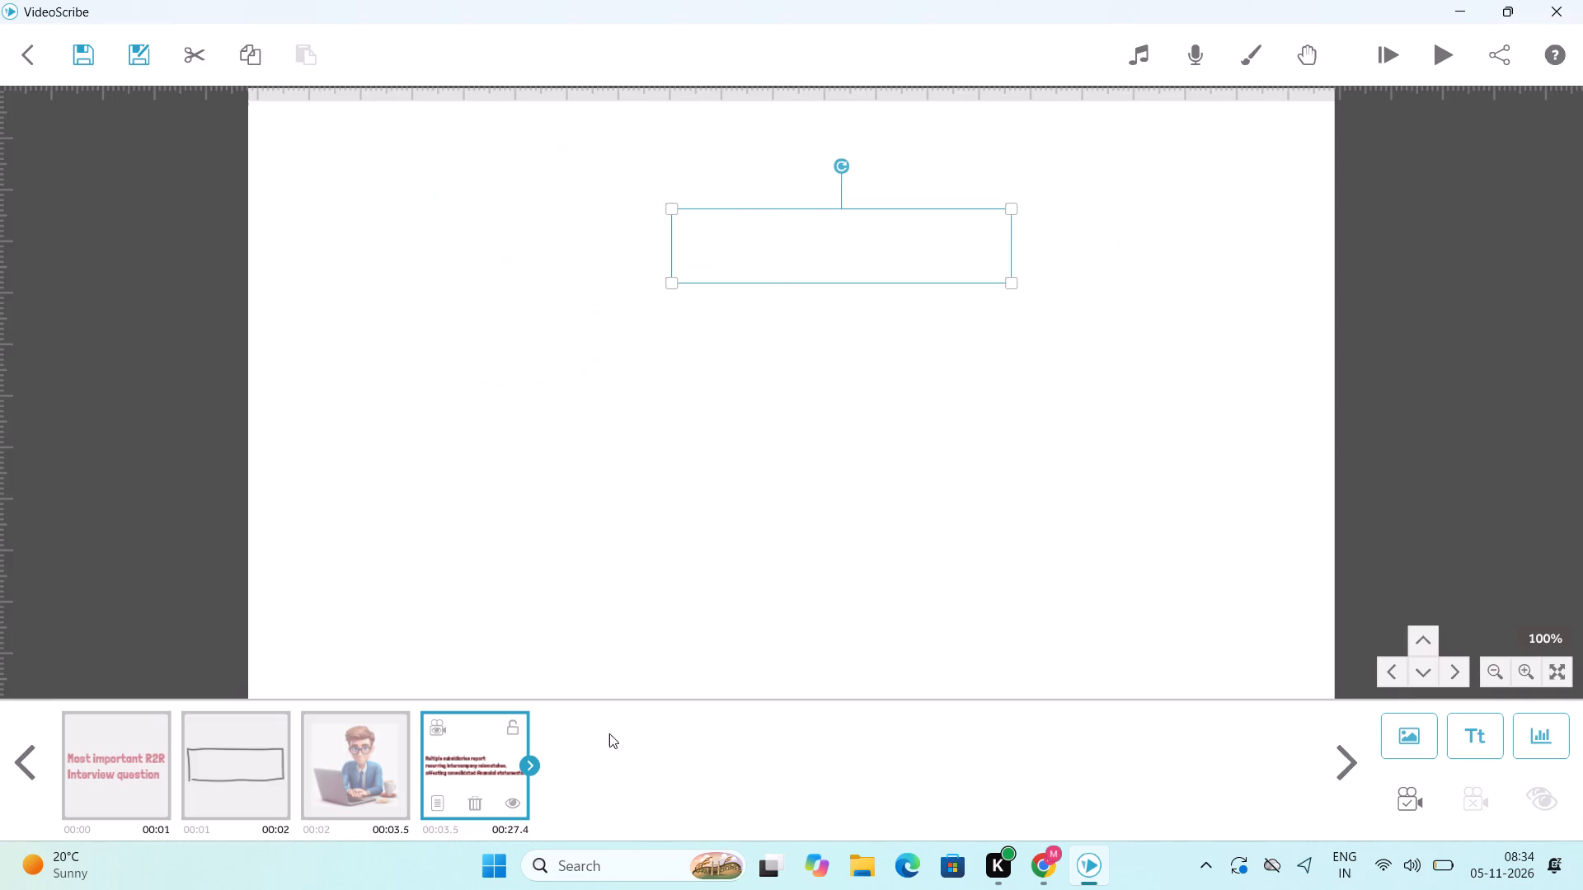
Open the subsidiaries text for editing, with the insertion point before "Multiple".
right_click(459, 765)
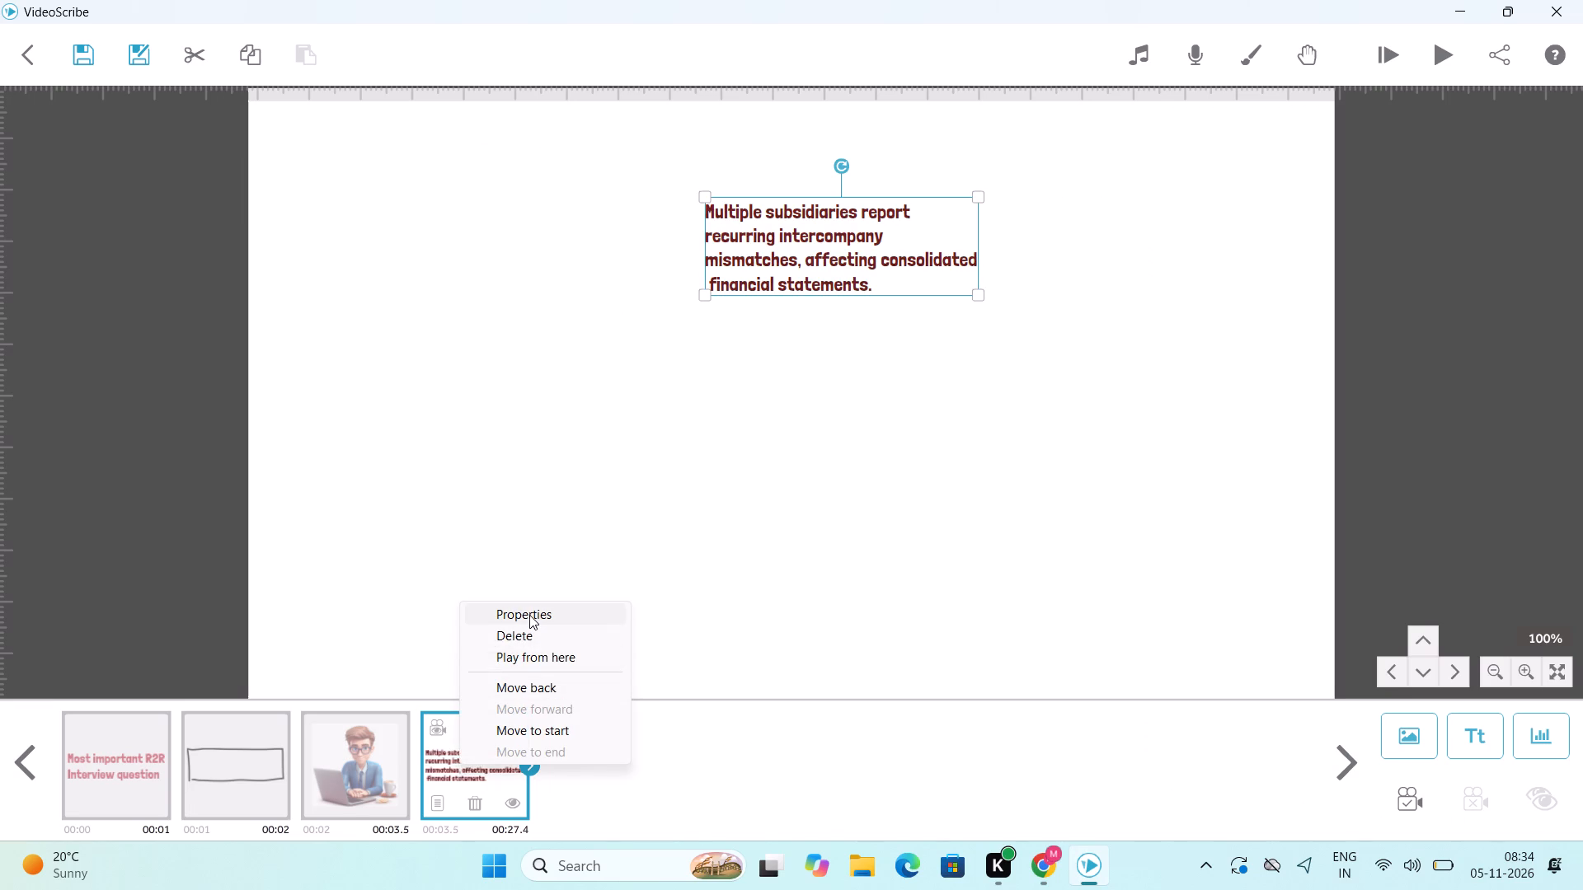
left_click(529, 615)
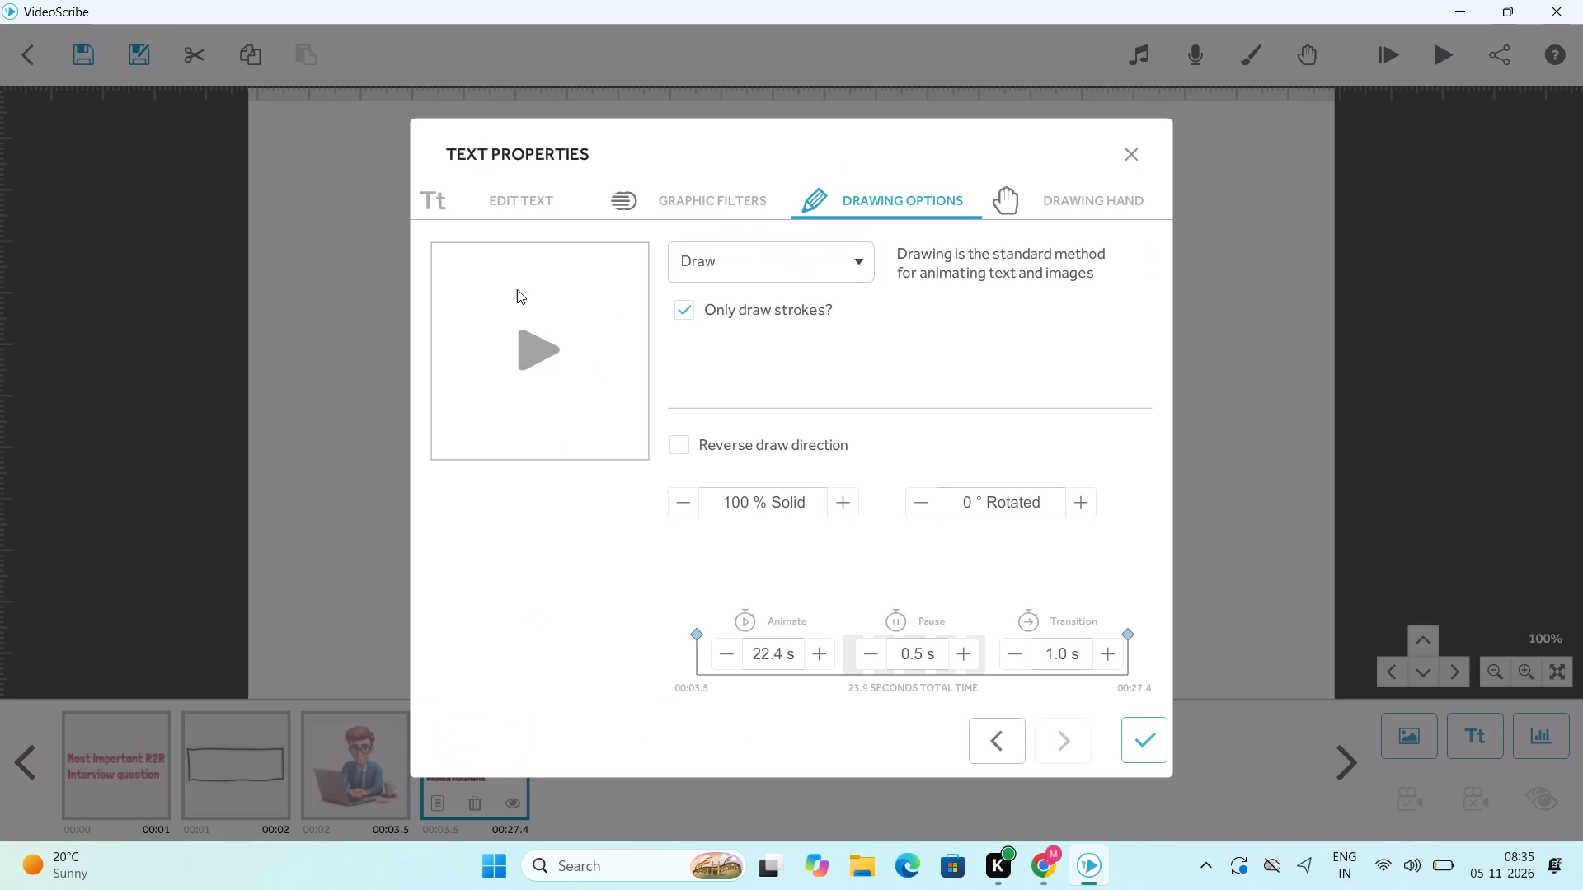
left_click(513, 210)
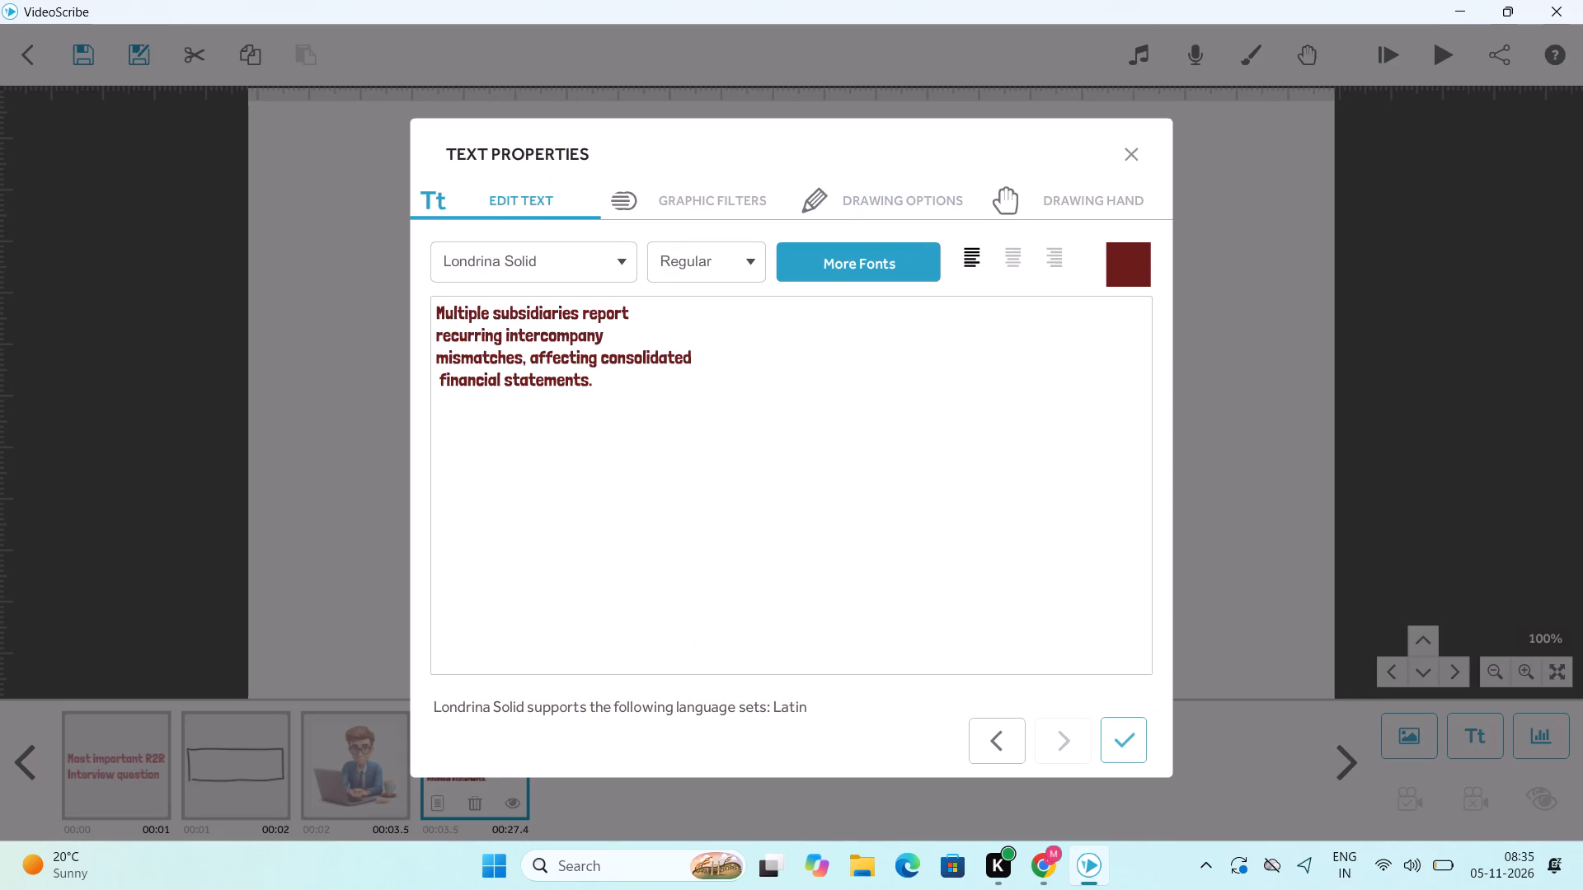
left_click(443, 310)
key("Left")
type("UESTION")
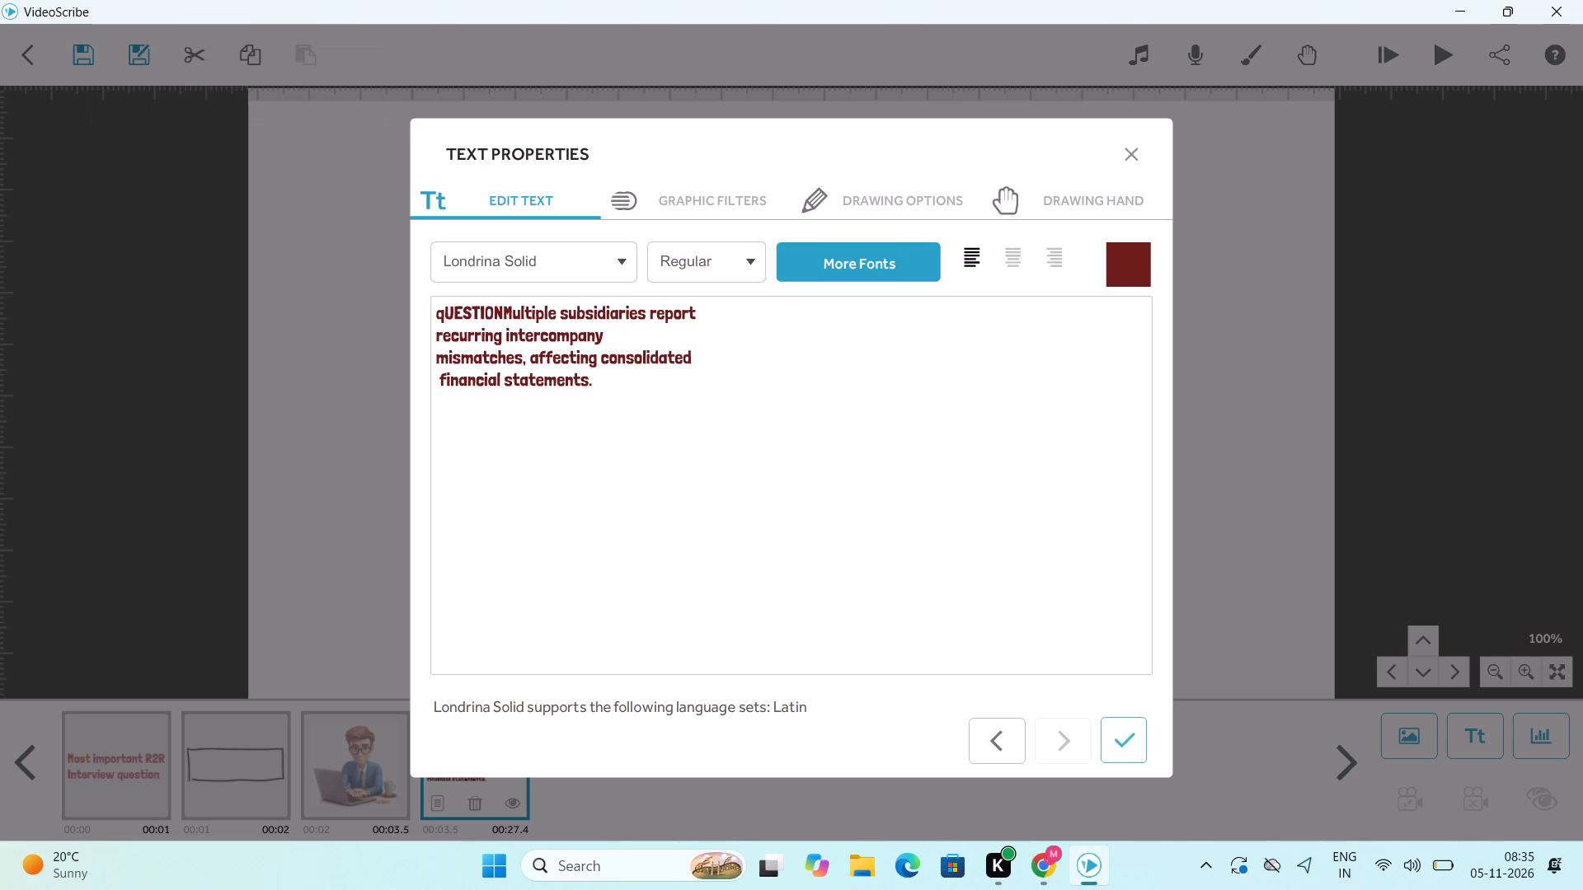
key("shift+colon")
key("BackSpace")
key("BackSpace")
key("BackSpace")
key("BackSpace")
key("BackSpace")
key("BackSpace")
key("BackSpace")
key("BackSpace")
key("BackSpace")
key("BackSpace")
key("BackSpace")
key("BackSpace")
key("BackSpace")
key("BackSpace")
Prefix the subsidiaries text with "Q : " and apply the edit.
key("q")
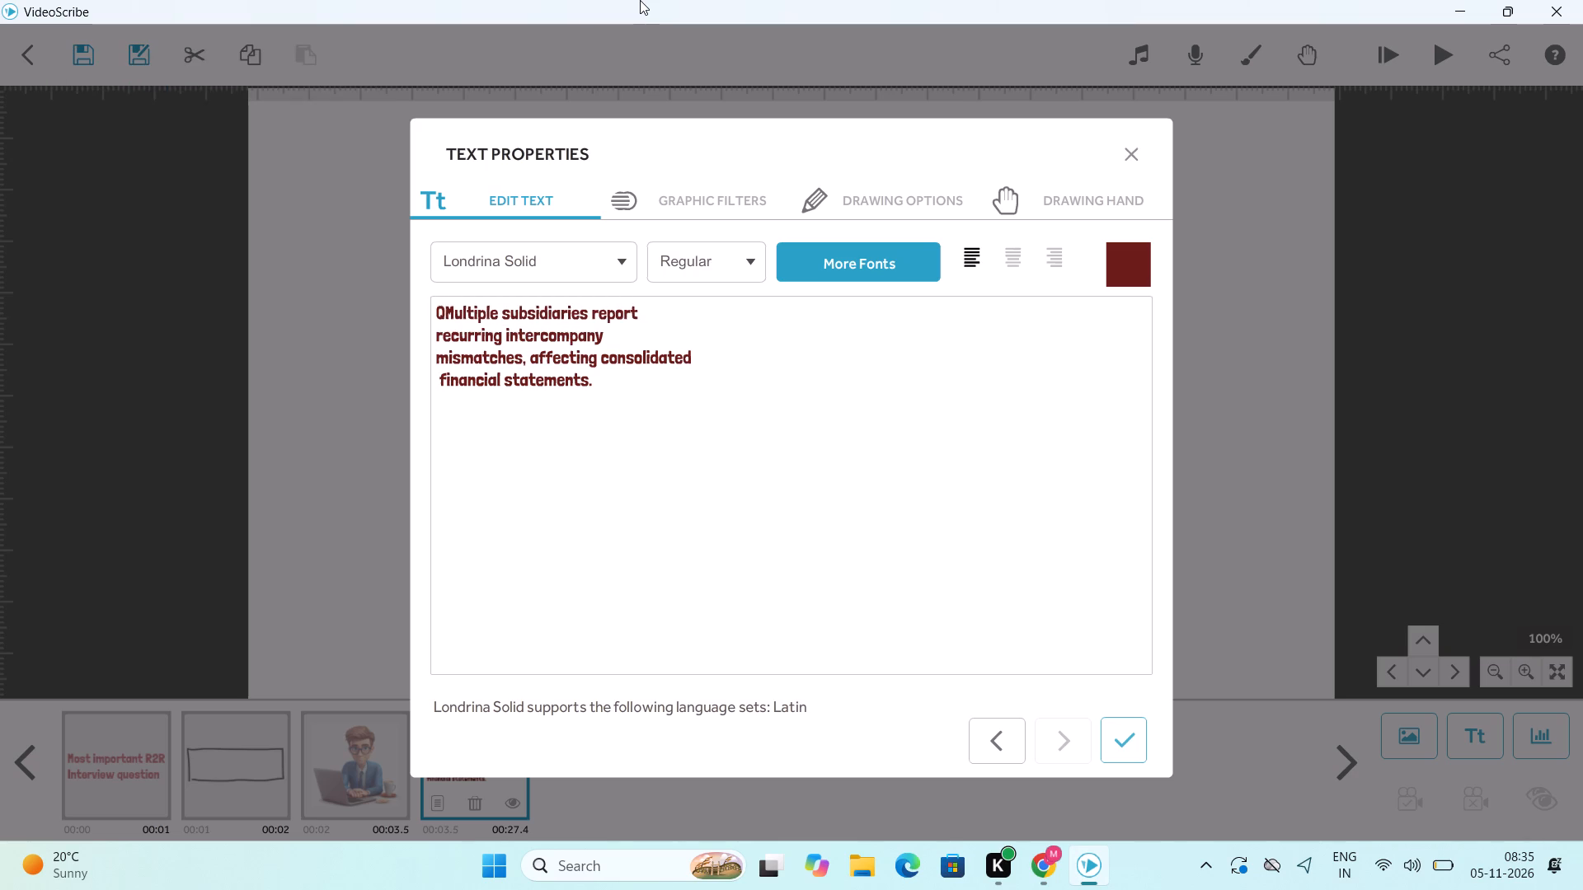
type("ues")
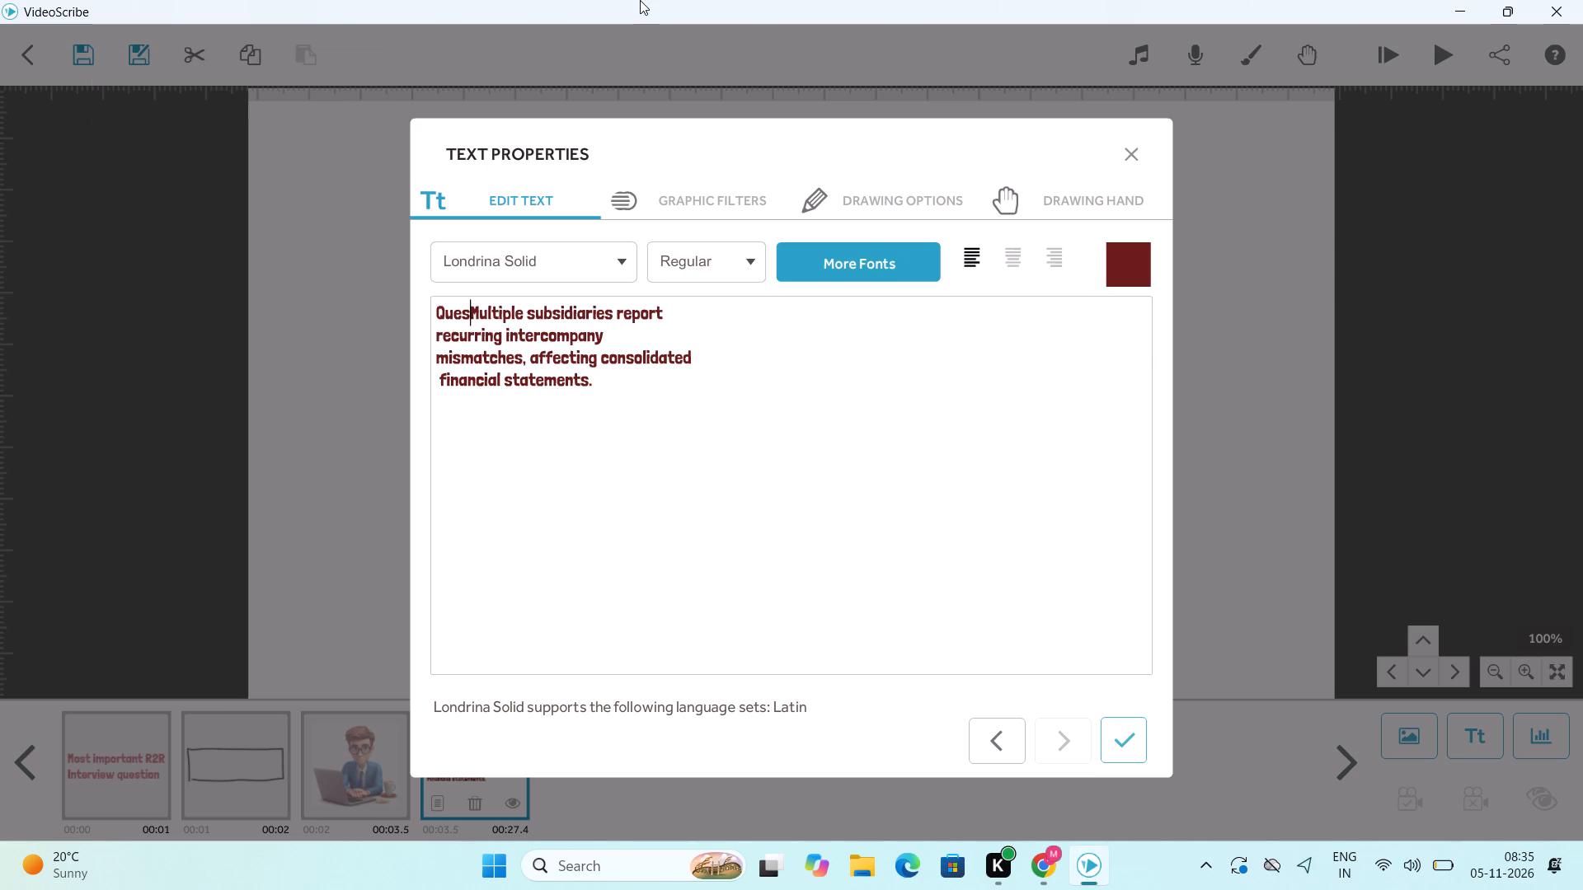
key("BackSpace")
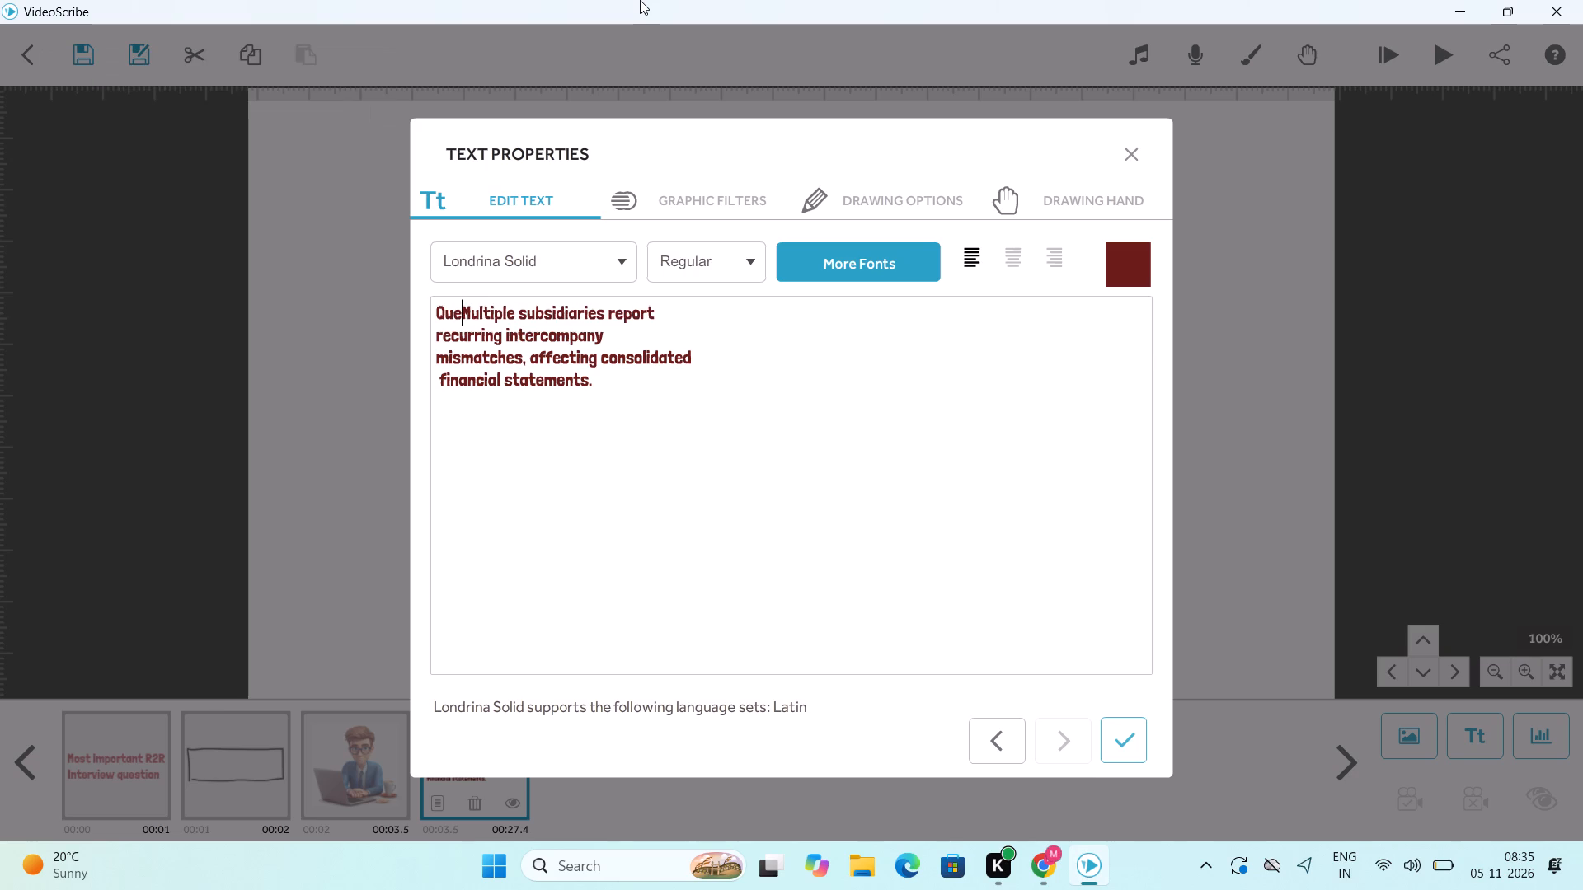
key("BackSpace")
key("BackSpace")
key("space")
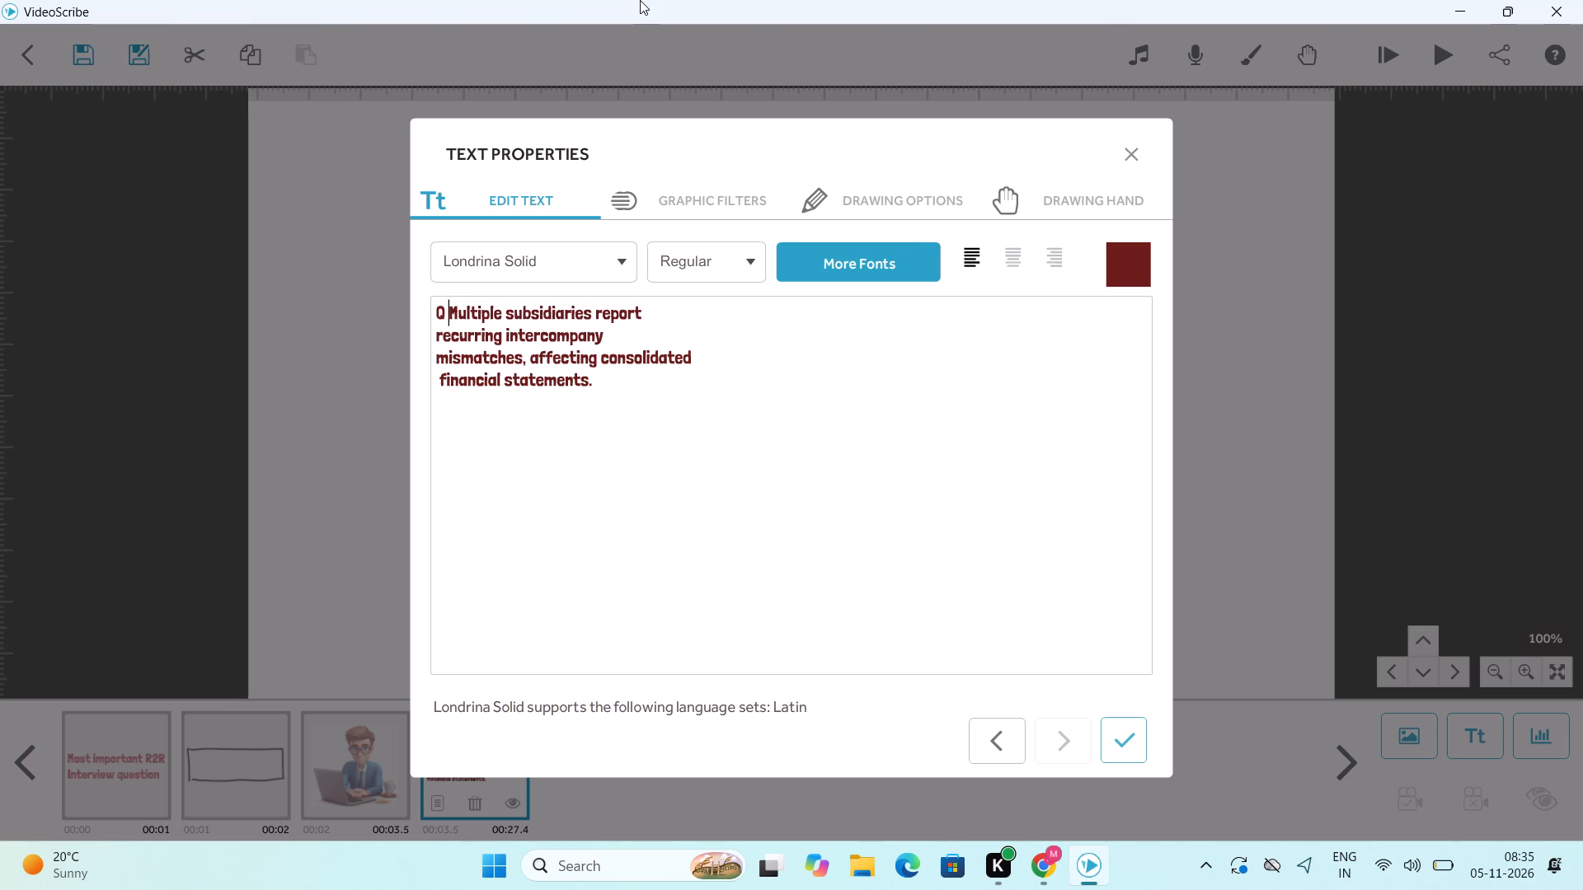
type(":")
key("space")
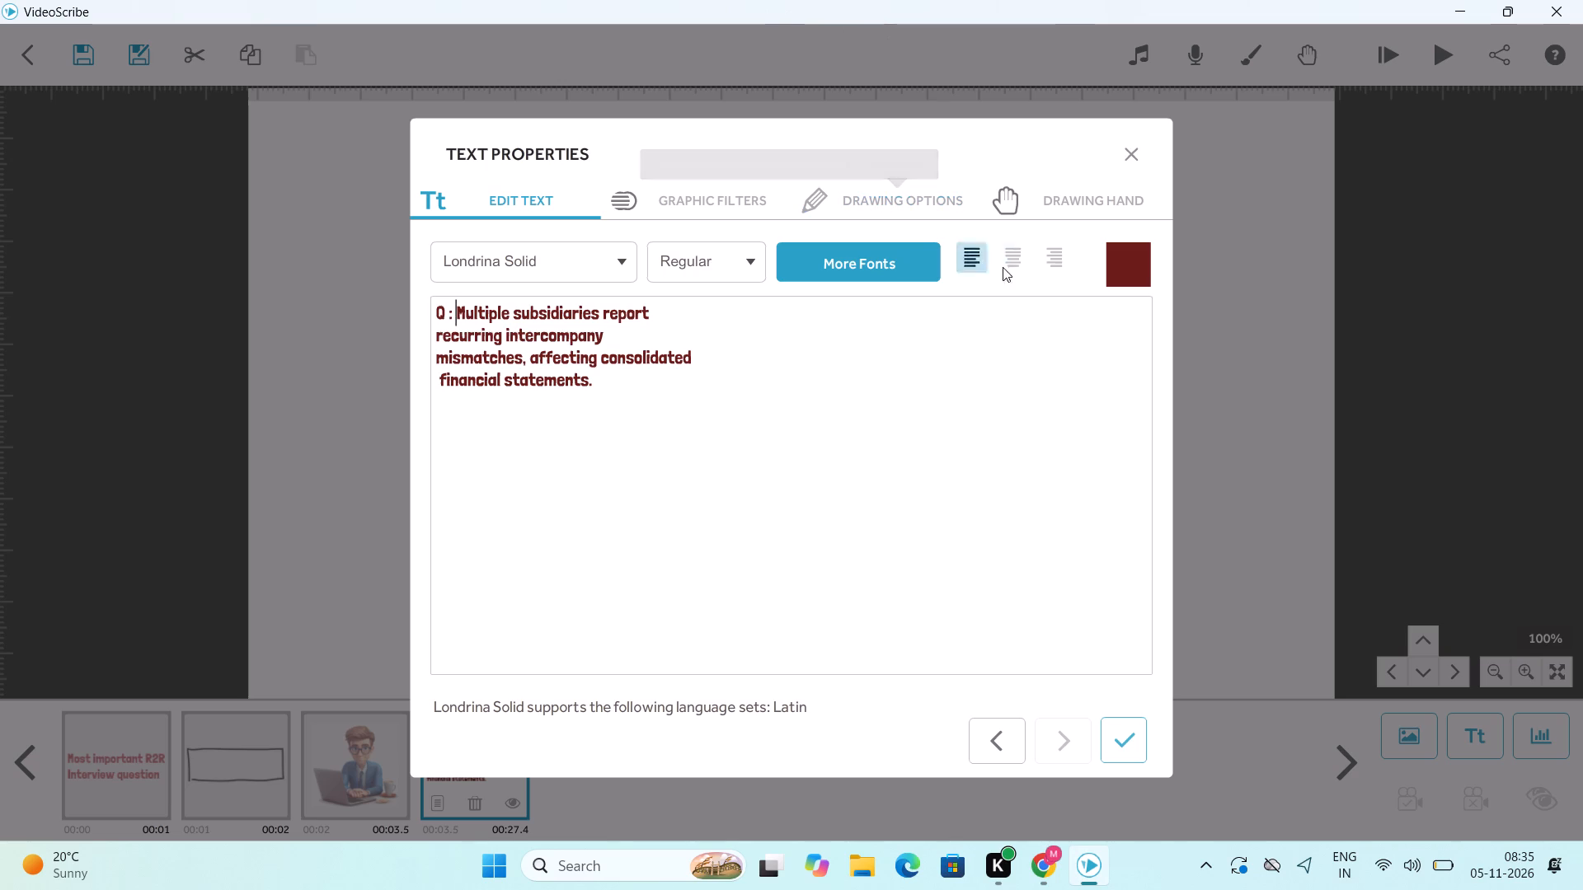
left_click(1132, 733)
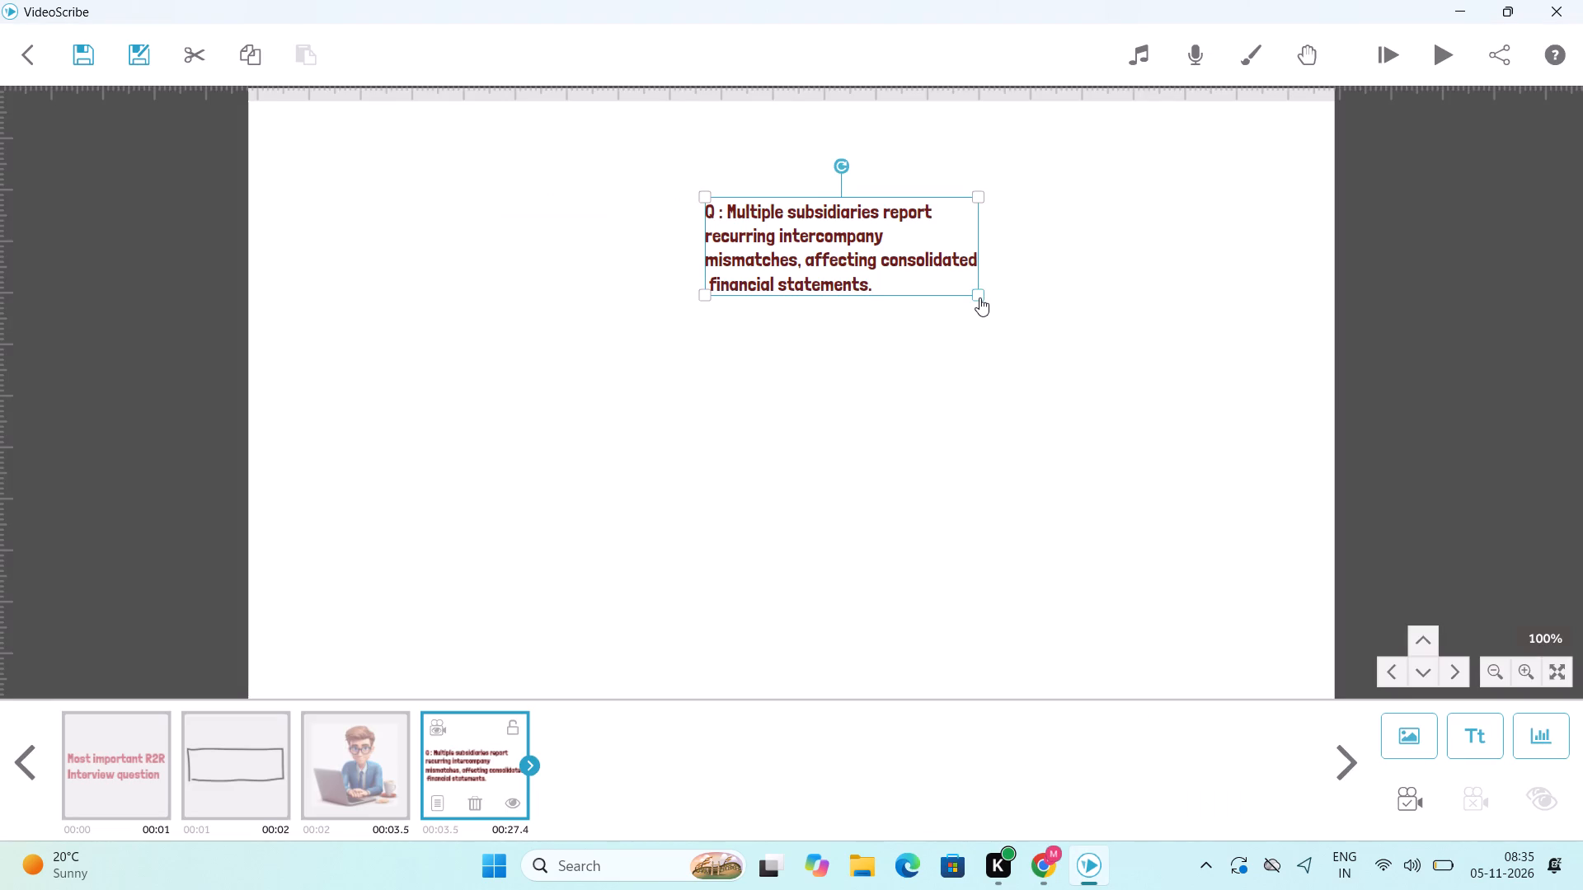
Shrink the subsidiaries text very slightly and set its camera position to the current view.
left_click_drag(979, 297, 979, 297)
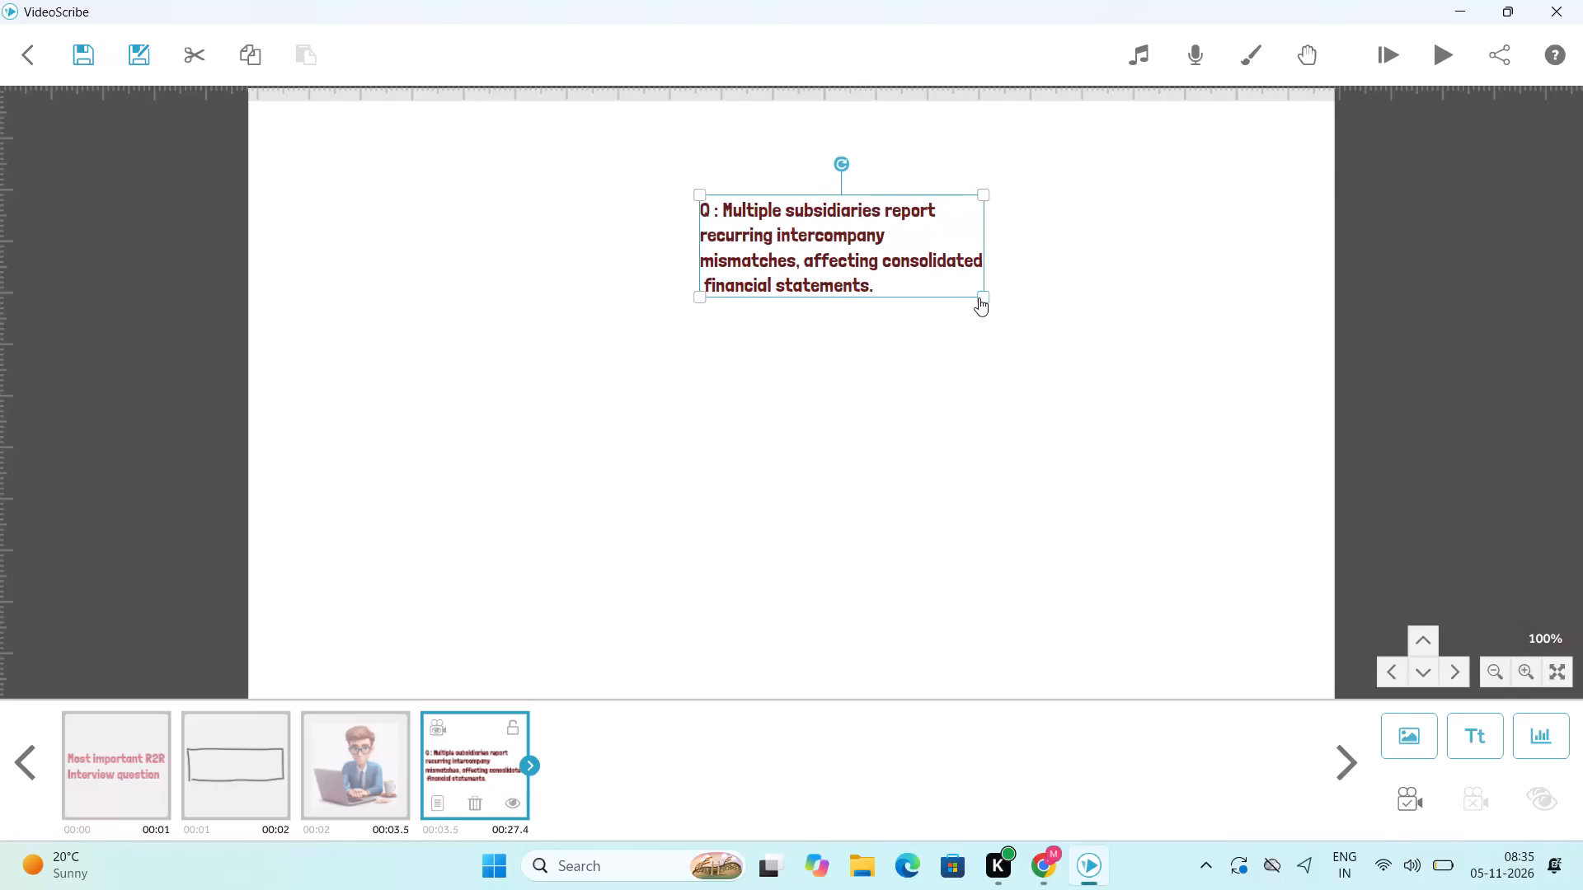
left_click_drag(979, 297, 972, 294)
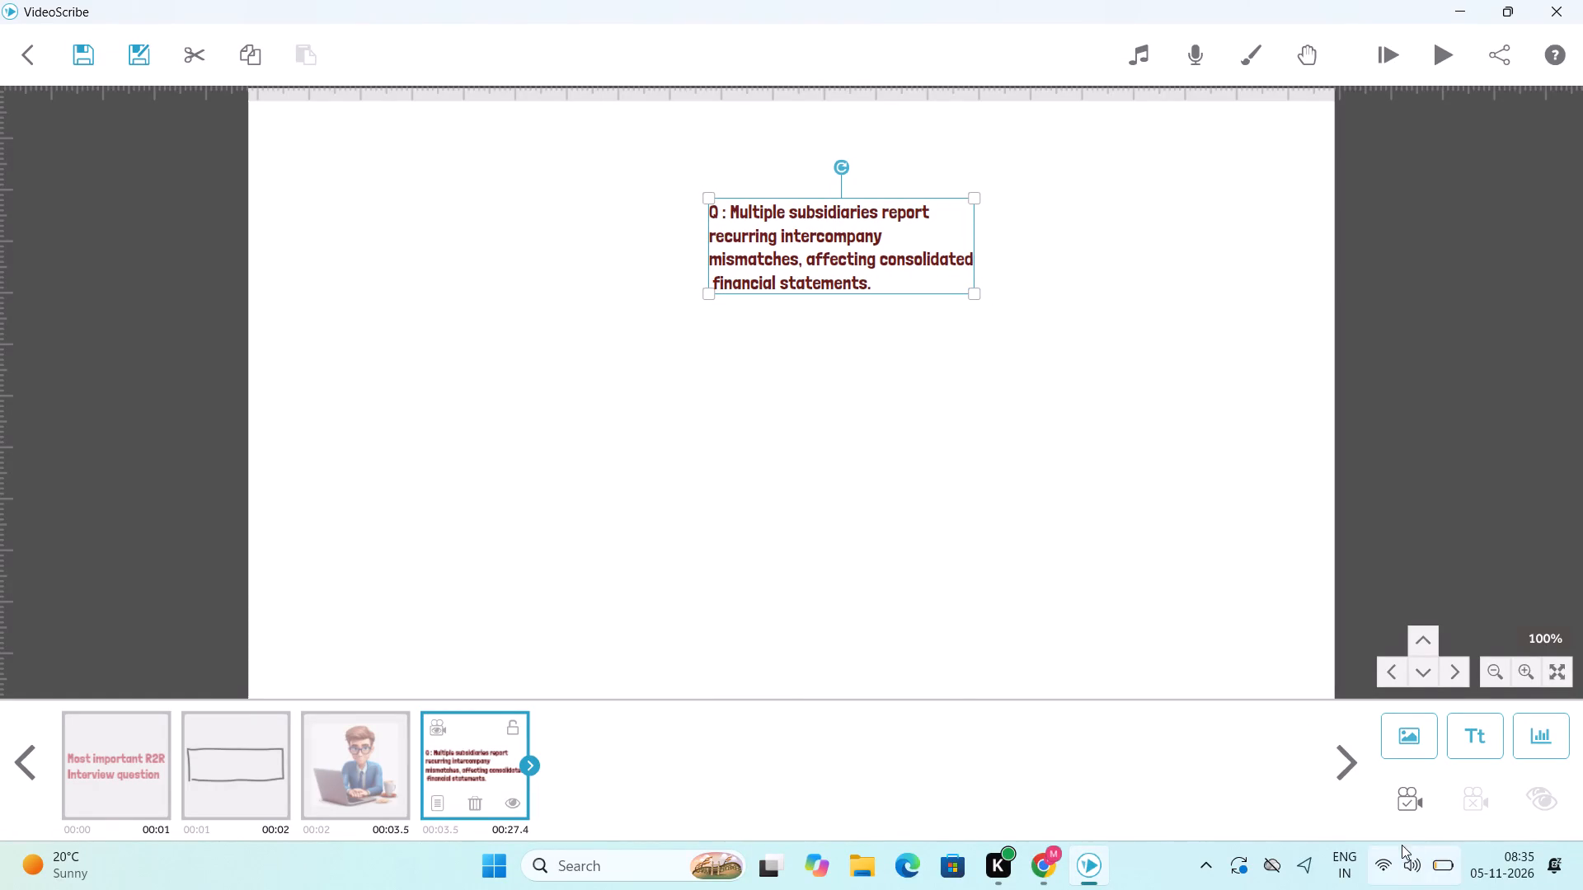
left_click(1425, 812)
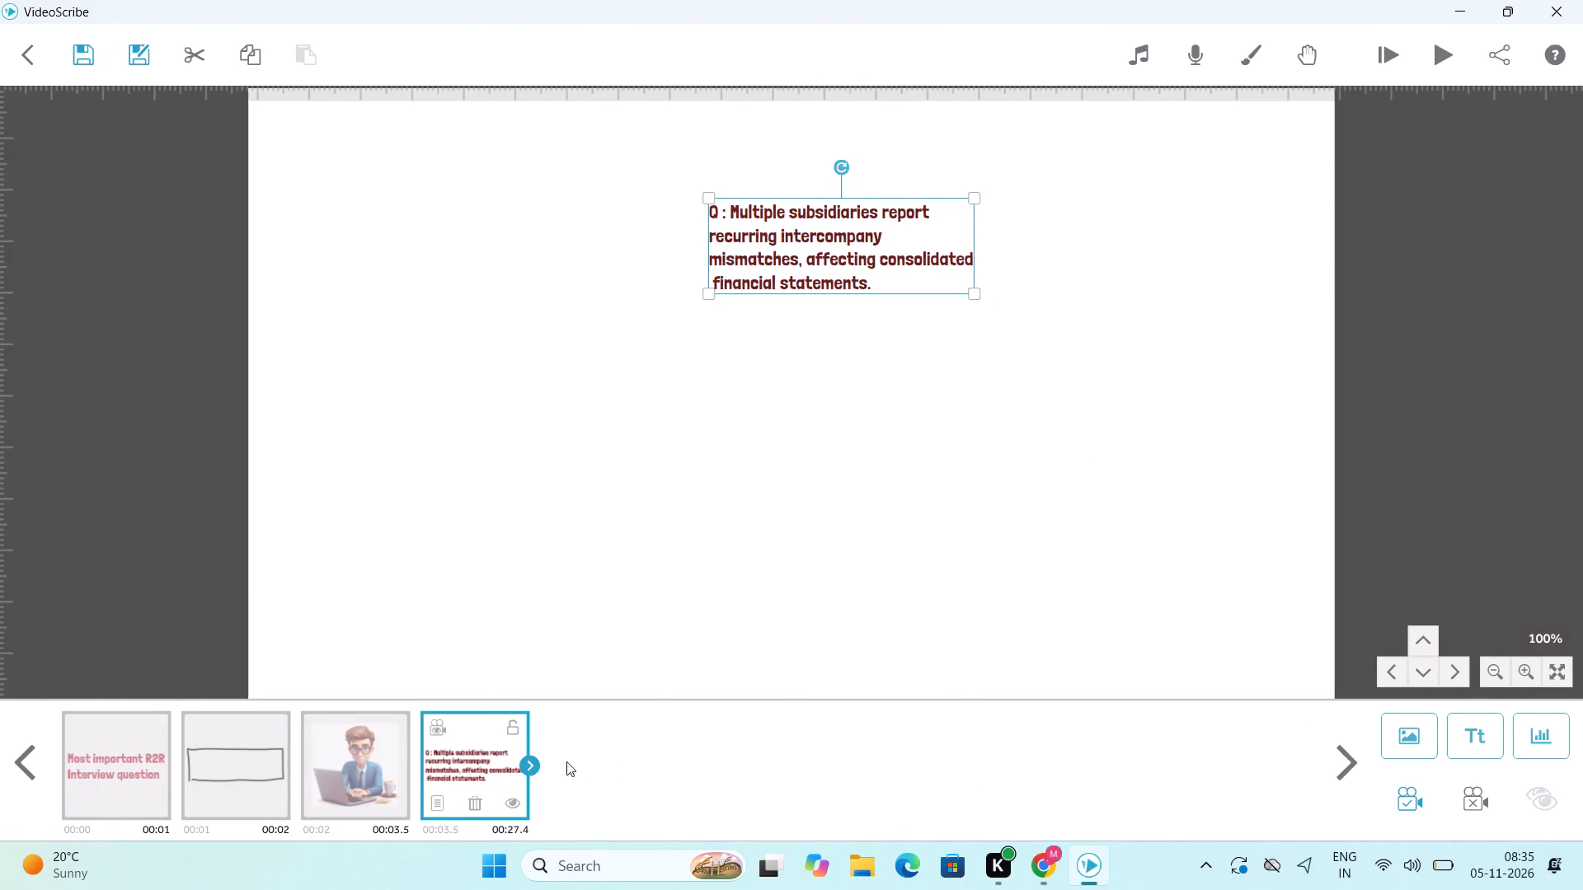
Set the subsidiaries text's timing to 1.5 s animate, 0 s pause and 0 s transition.
right_click(486, 756)
left_click(543, 610)
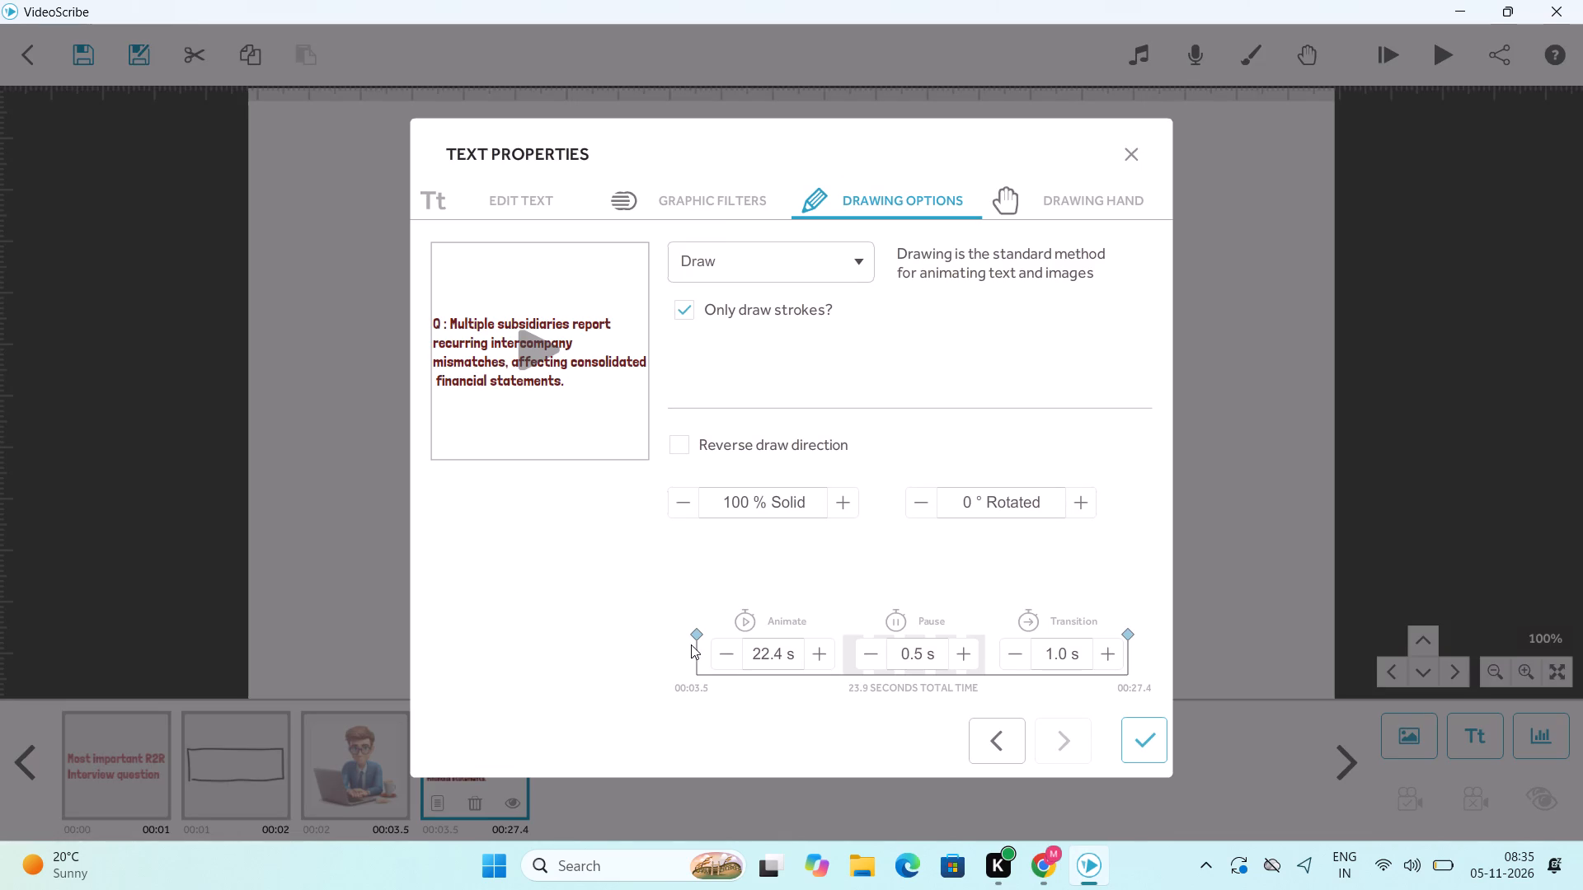
double_click(728, 661)
left_click_drag(728, 661, 728, 659)
left_click_drag(728, 659, 726, 653)
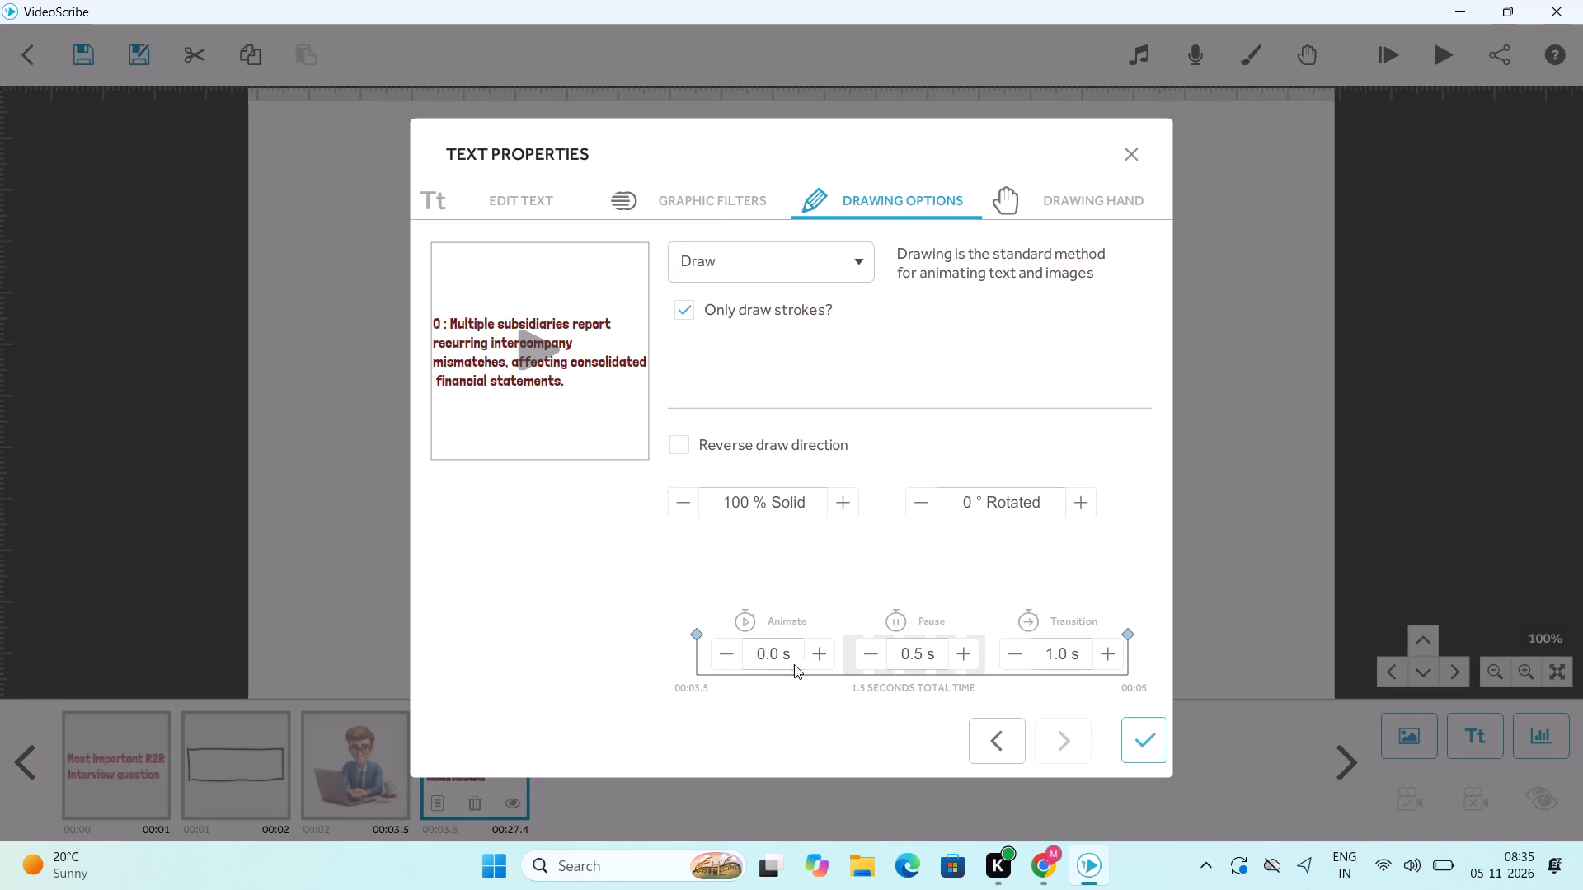
double_click(808, 657)
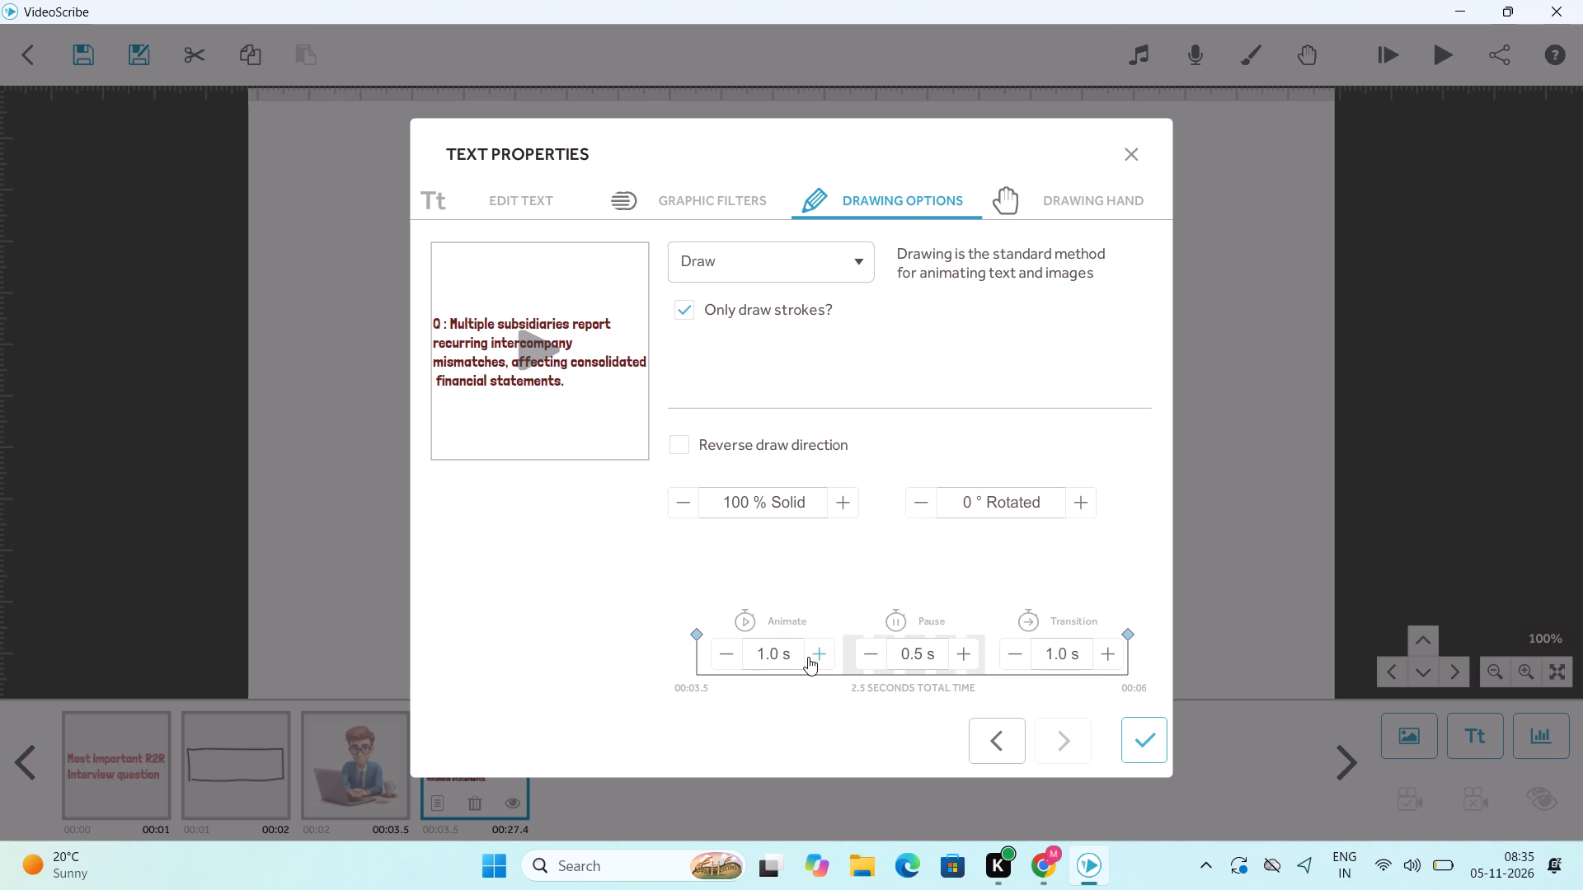
left_click(808, 657)
left_click(862, 663)
left_click(1012, 658)
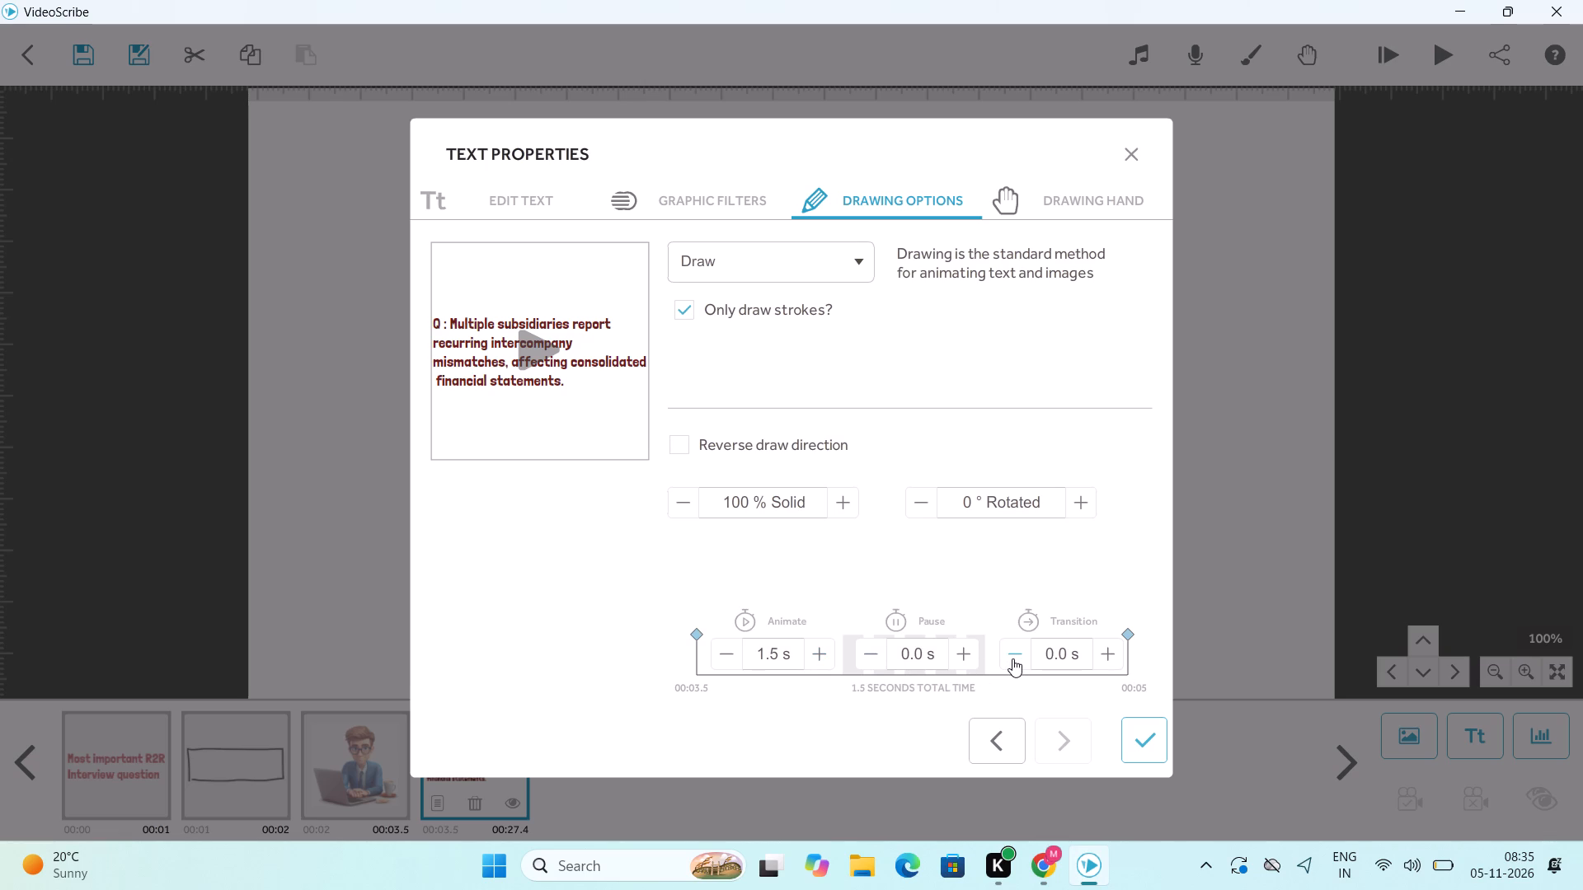
left_click(1130, 740)
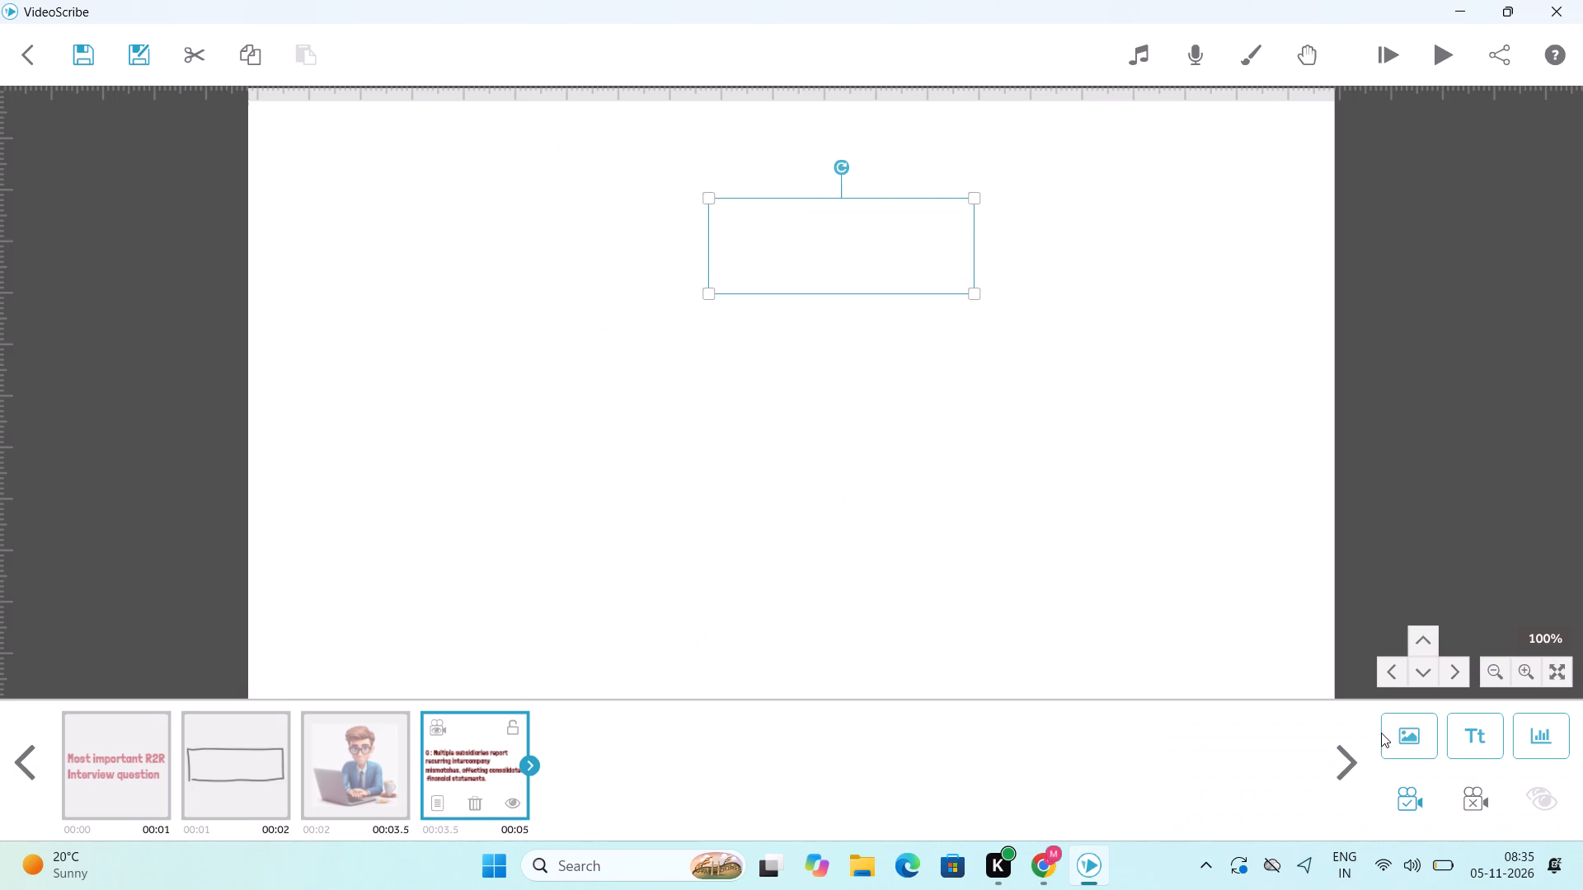
Start a new text with the cut "How would you streamline…" sentence pasted in, breaking lines after "streamline" and "reconciliation".
left_click(1468, 747)
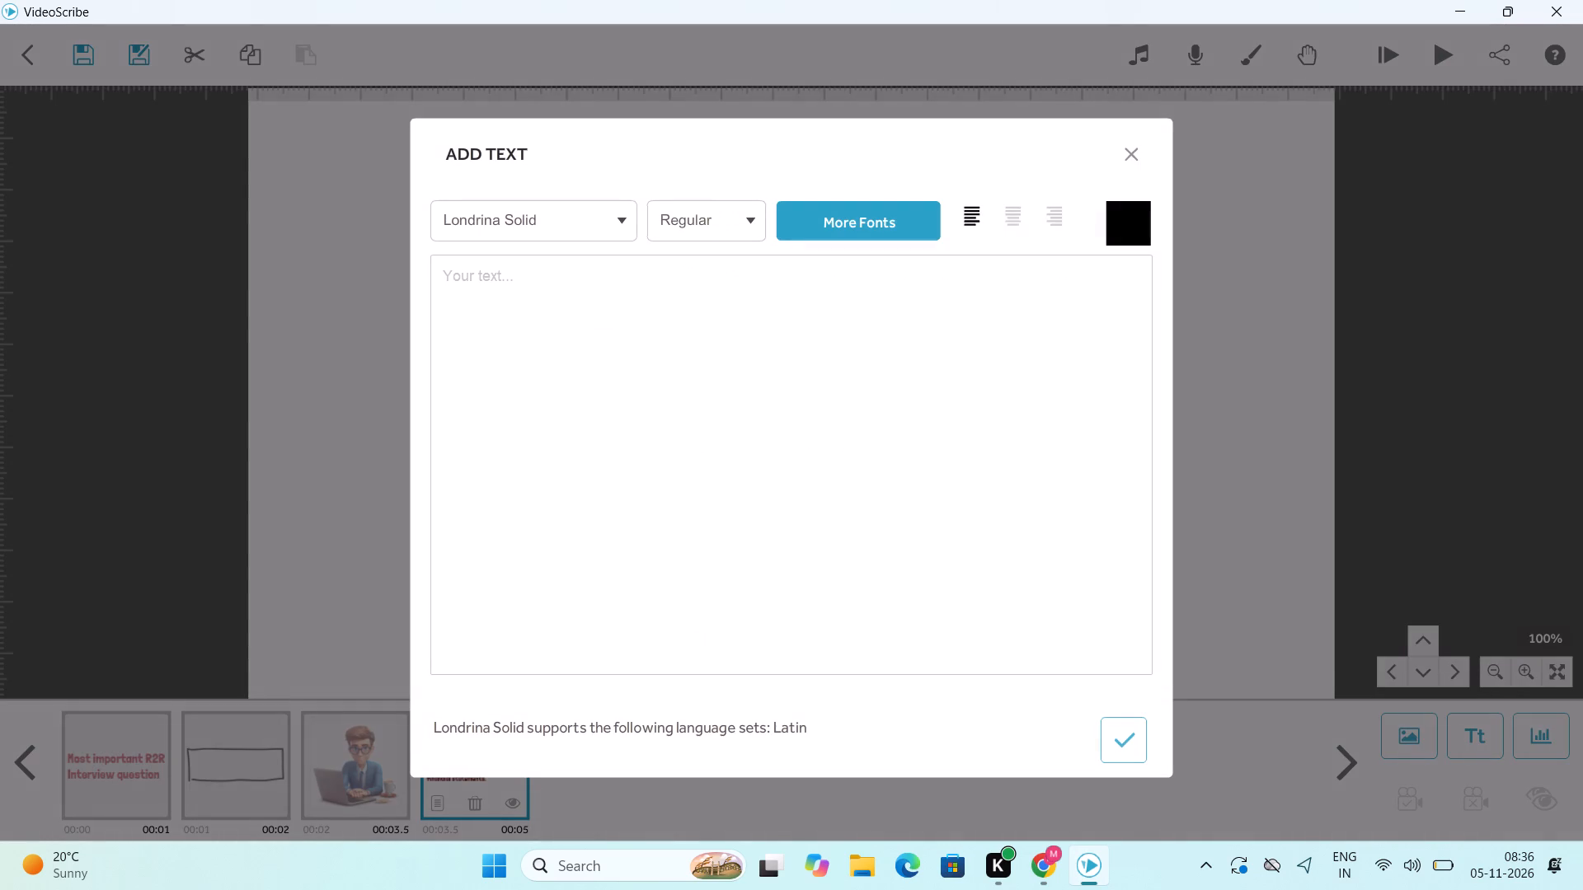
left_click(740, 507, "ctrl")
key("ctrl+v")
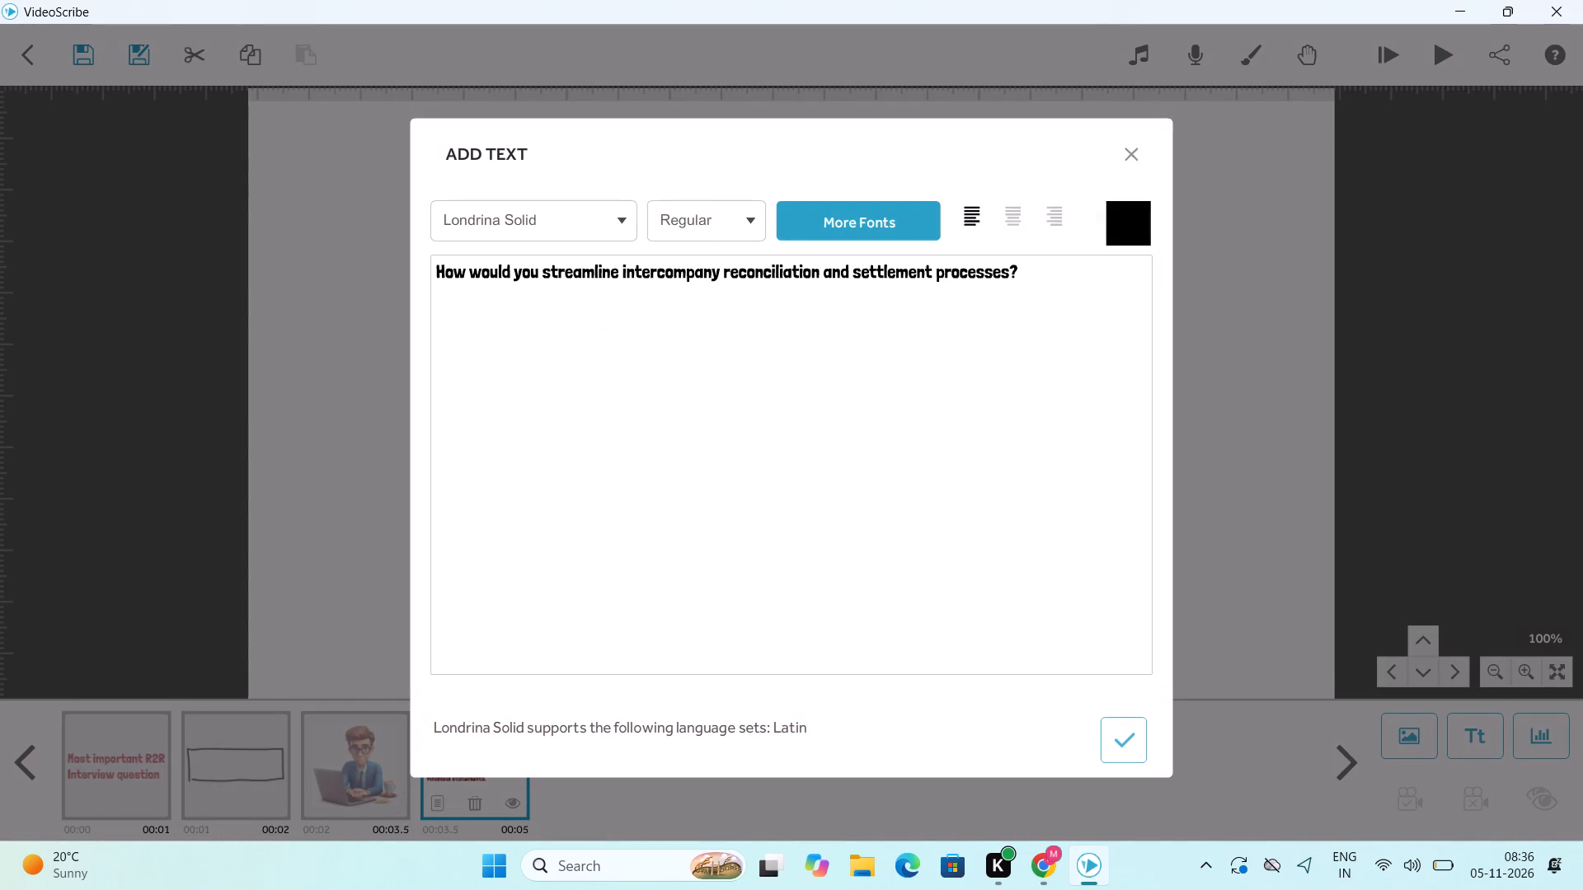
left_click(622, 271)
key("Return")
left_click(638, 292)
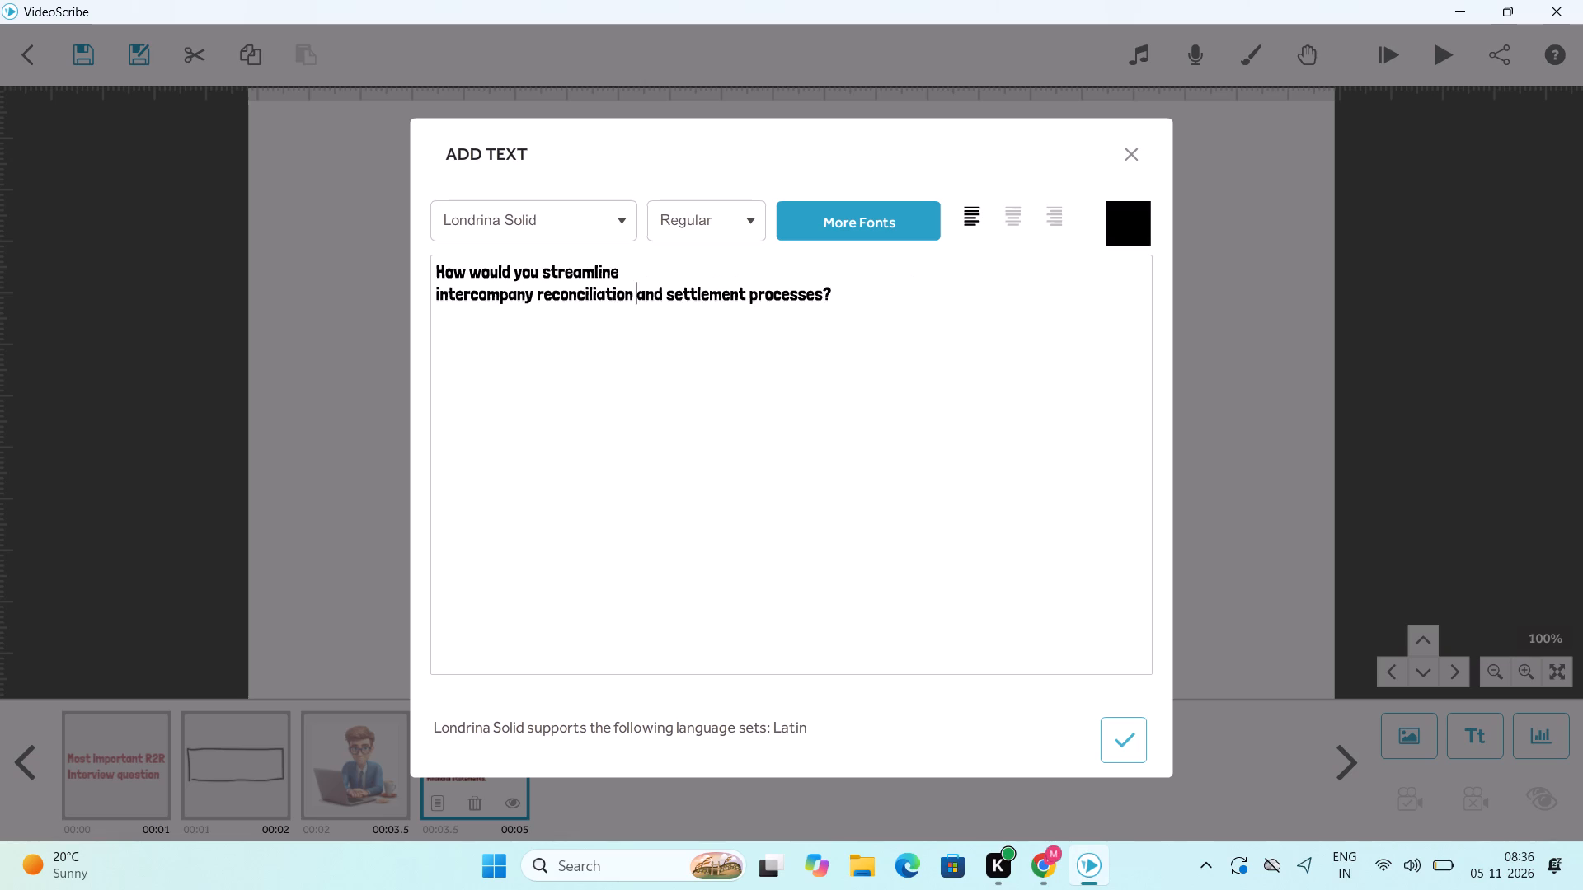
key("Return")
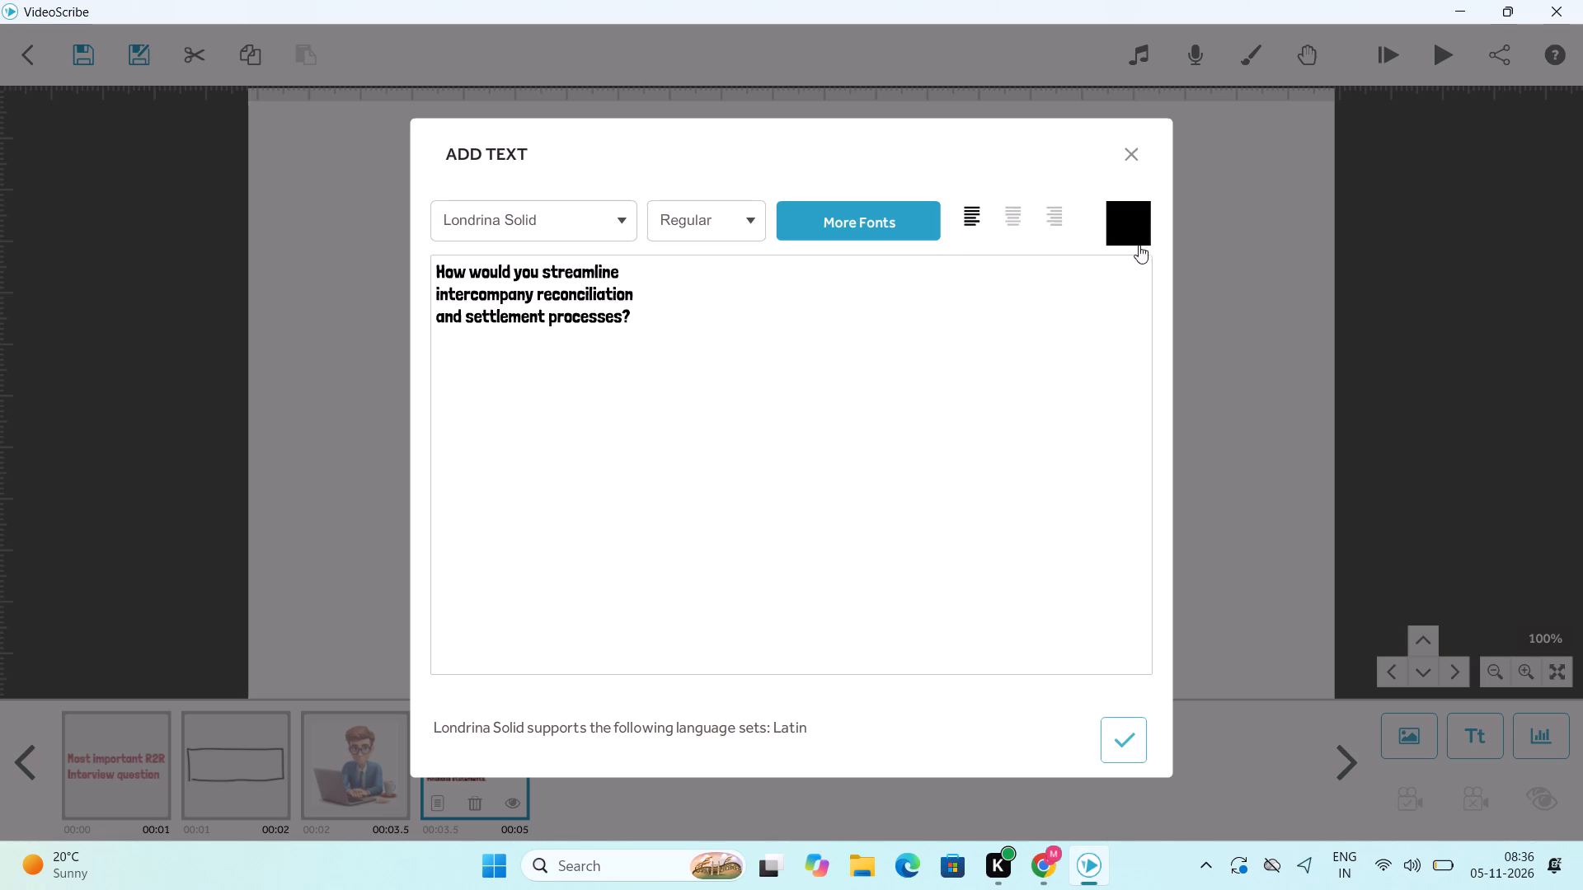
Set the new text's colour to reddish brown #7f311d and add it to the canvas.
left_click(1137, 219)
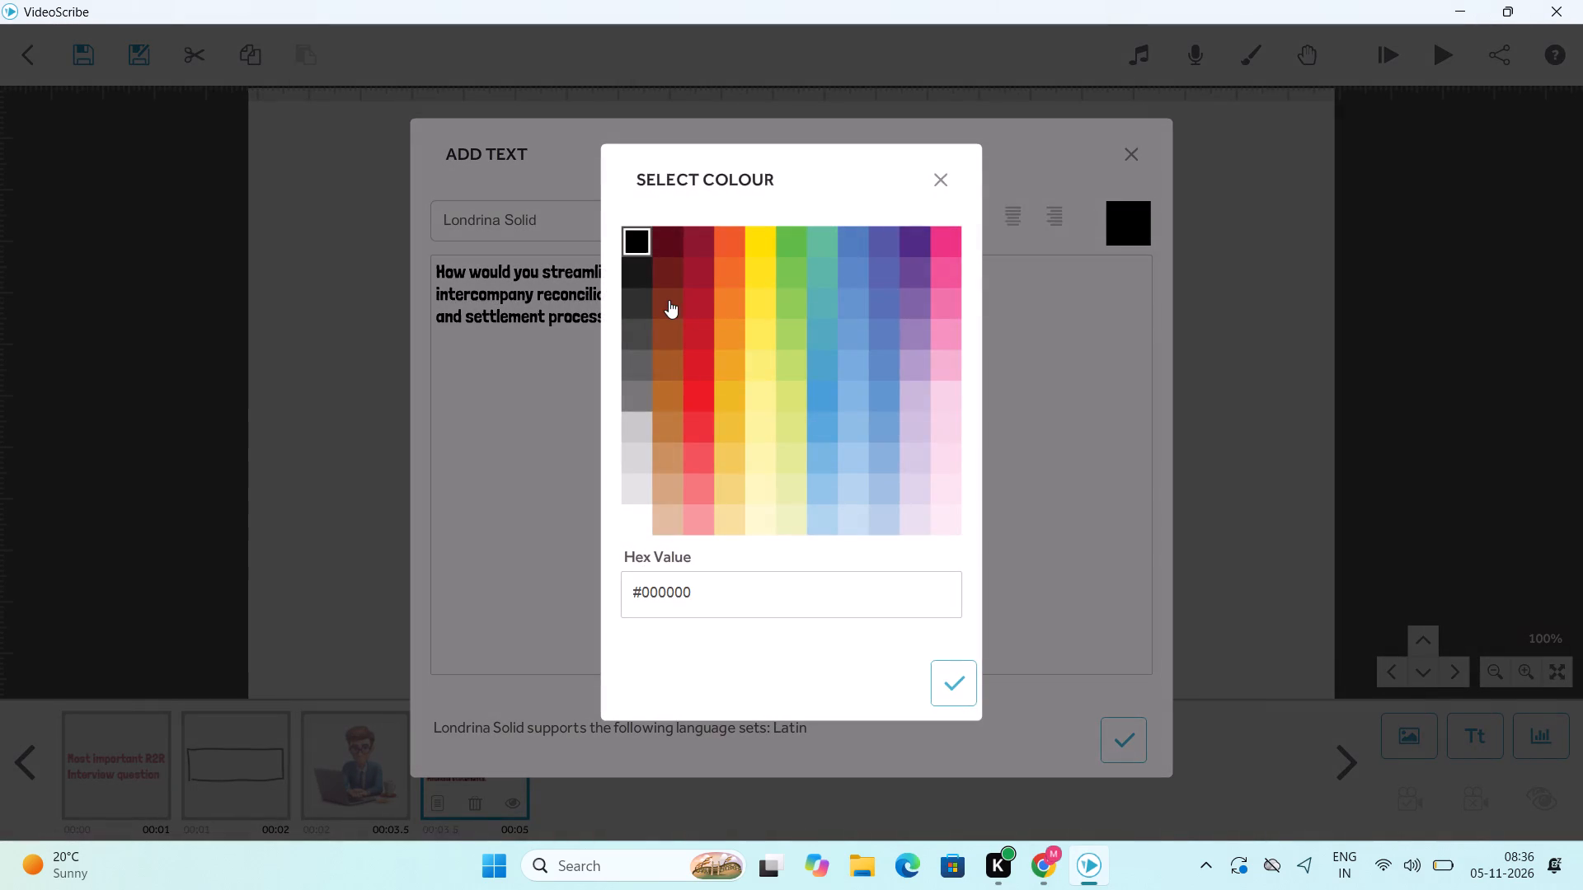
left_click(670, 304)
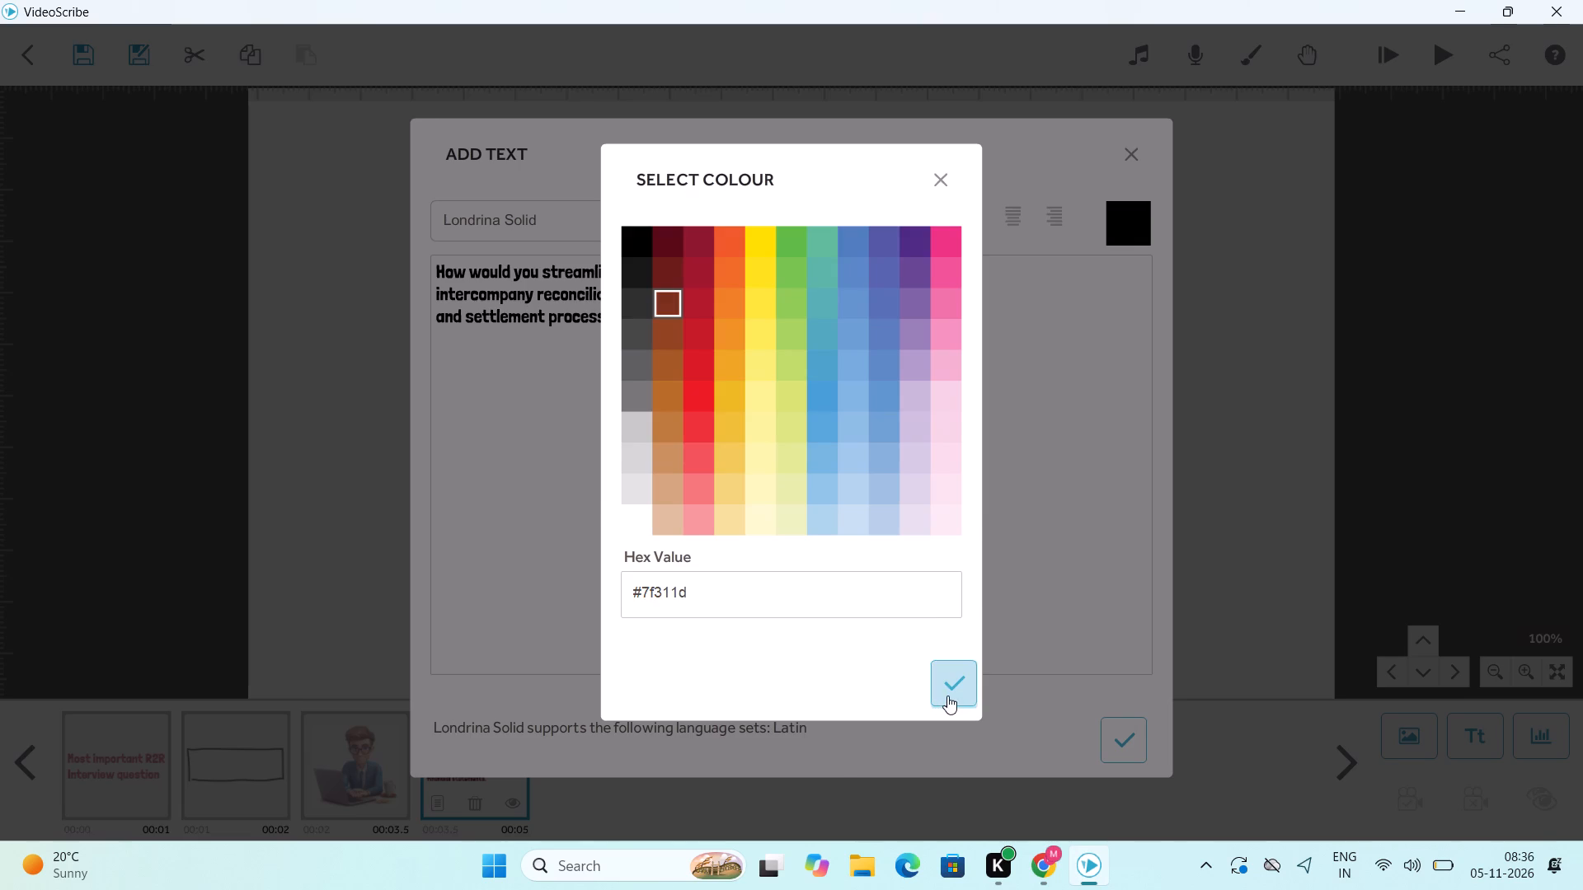
left_click(947, 696)
left_click(1113, 749)
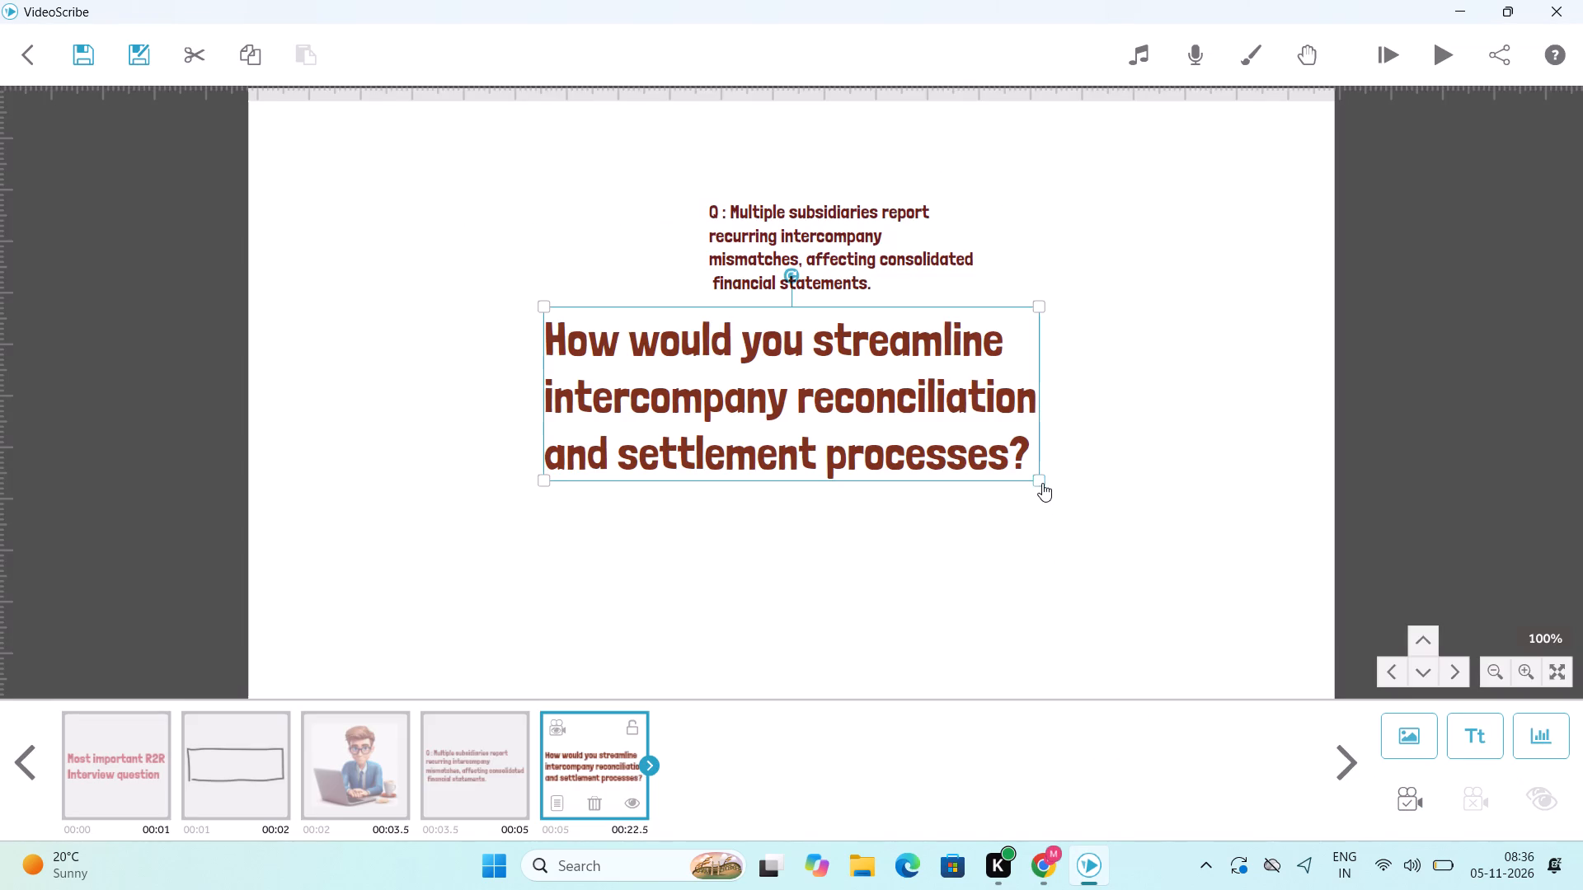
Shrink the "How would you streamline" text to about half size, place it just beneath the subsidiaries text, and set its camera position.
left_click_drag(1042, 483, 936, 436)
left_click_drag(875, 416, 922, 385)
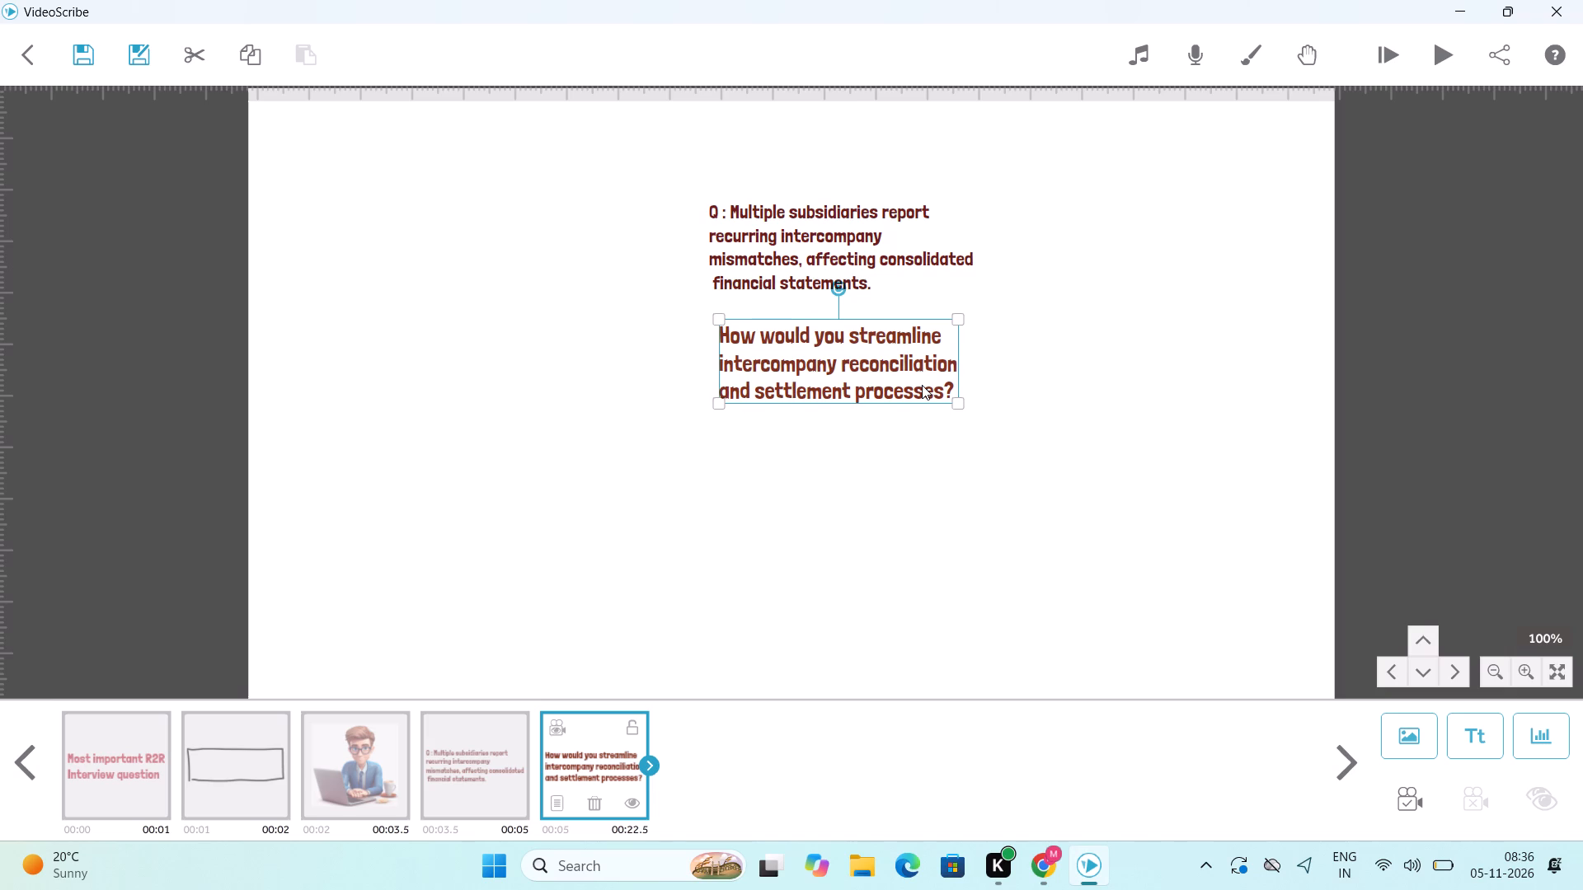
left_click_drag(922, 385, 921, 385)
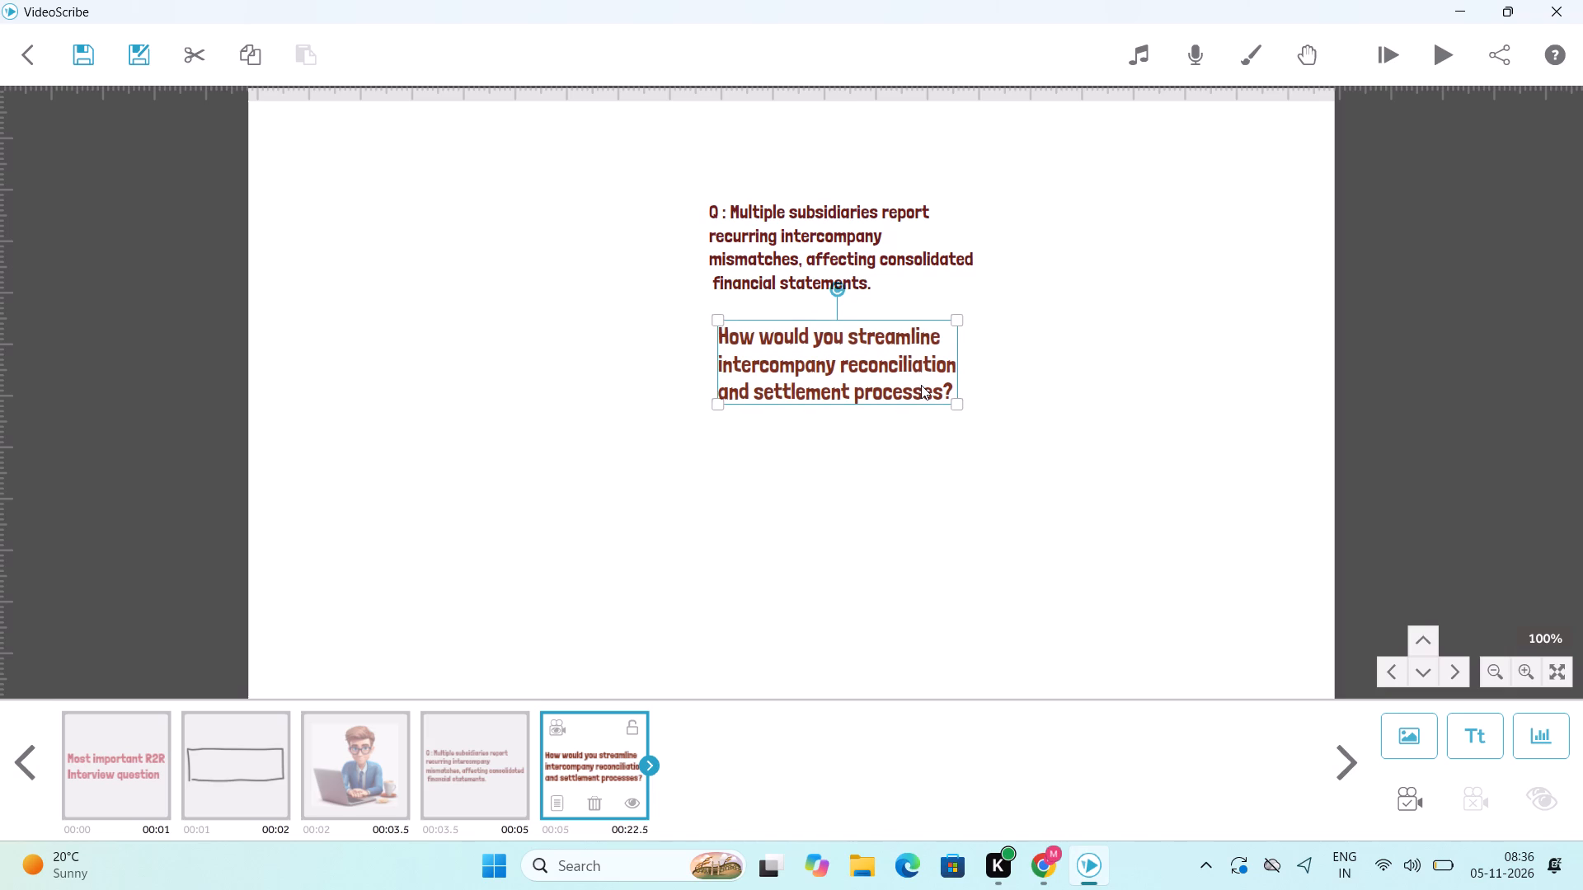
left_click(1395, 787)
Set the "How would you streamline" text's timing to 2.0 s animate, 0 s pause and 0.5 s transition.
right_click(623, 762)
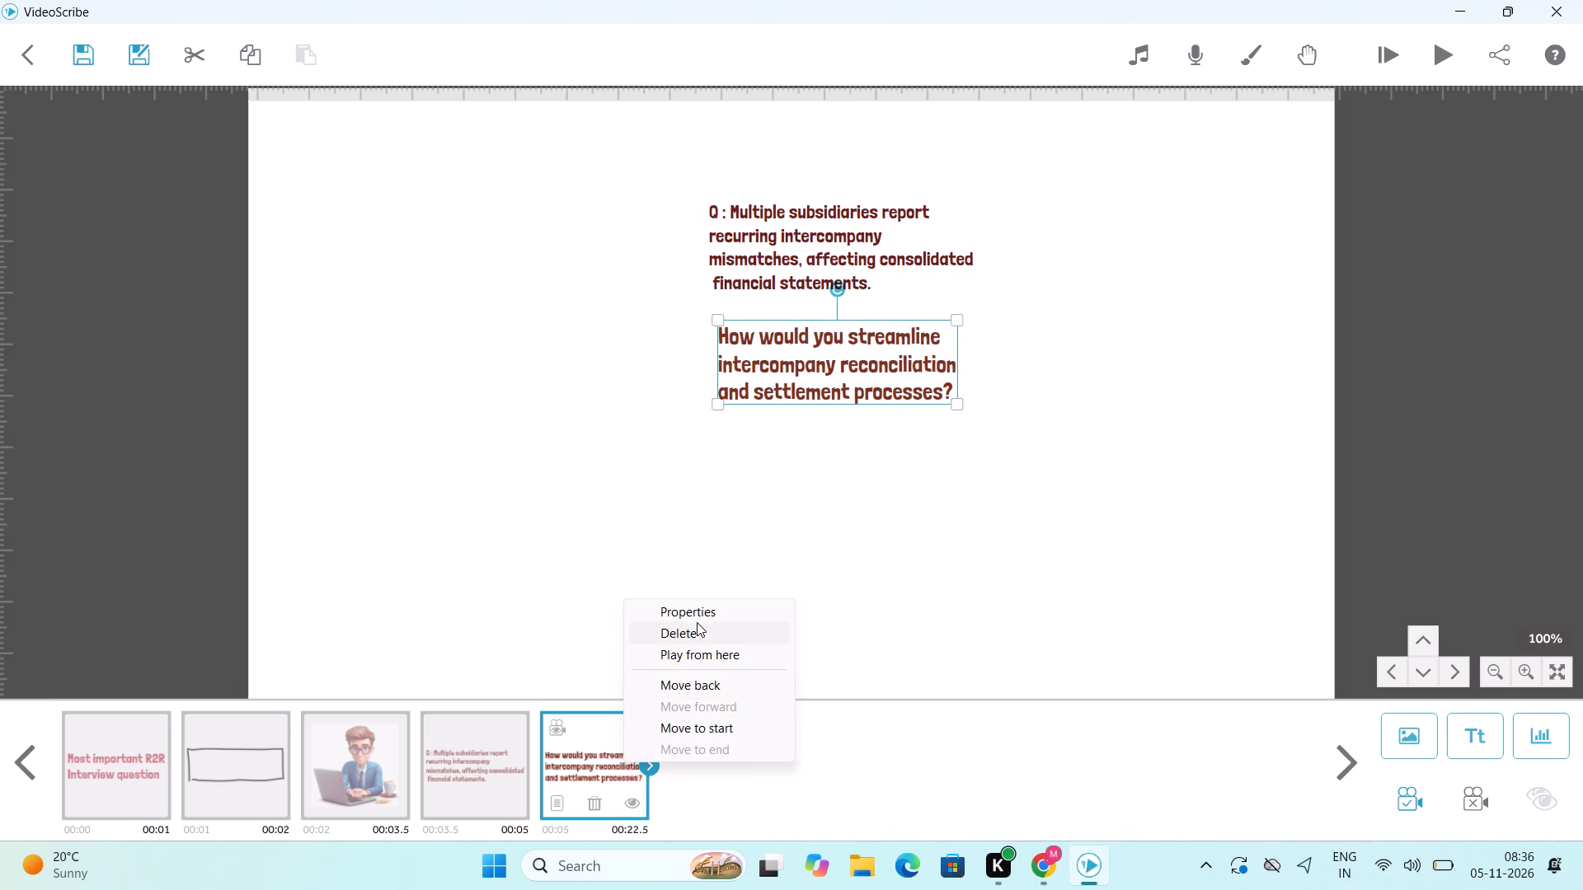
left_click(694, 618)
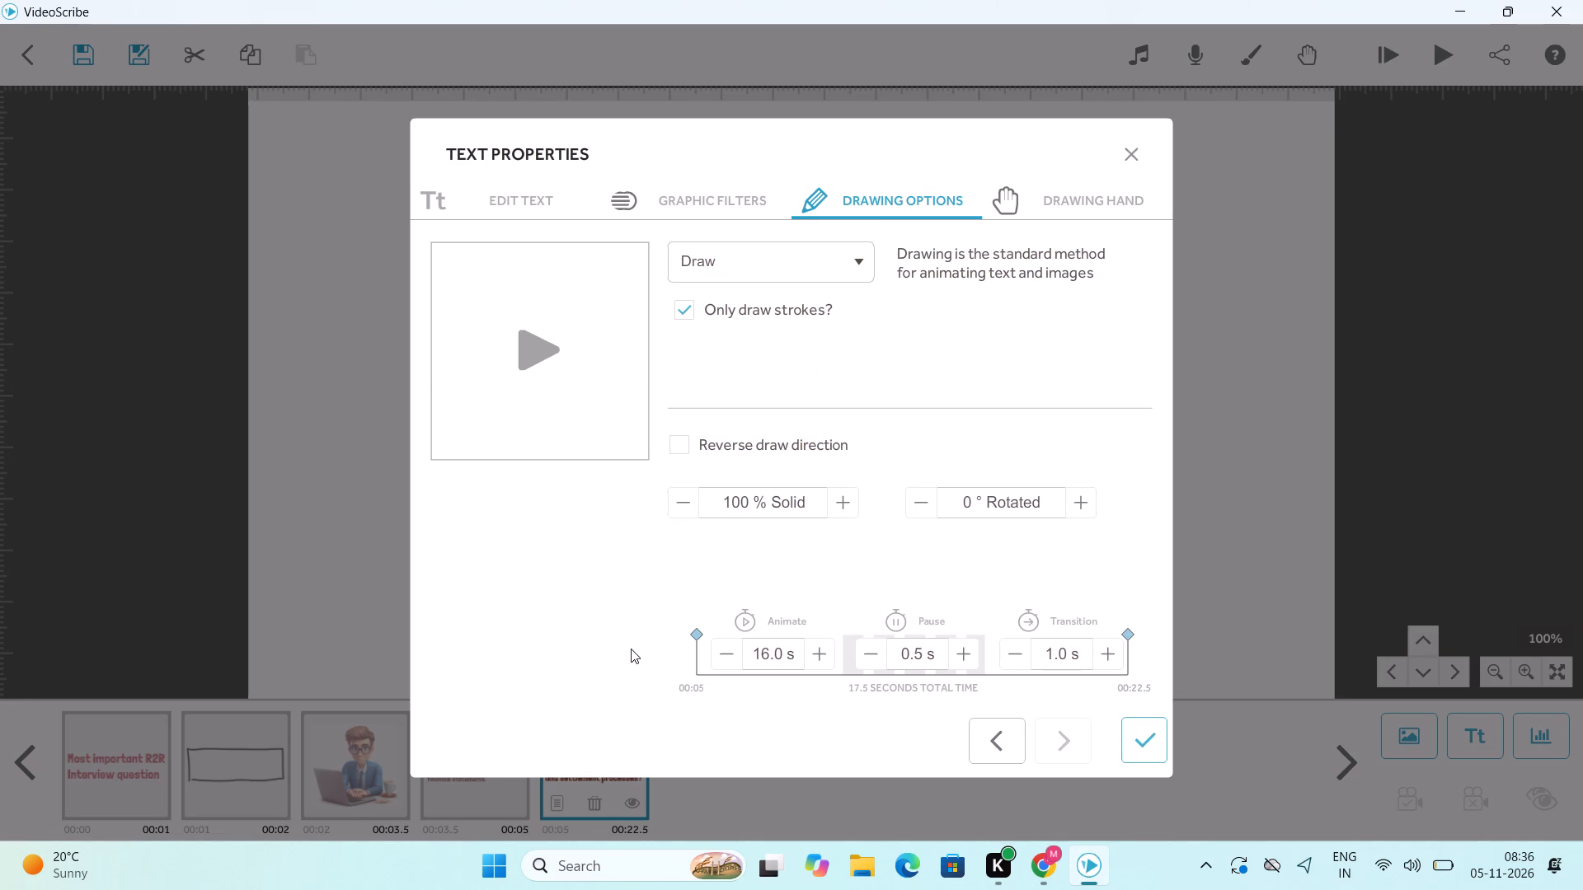
triple_click(723, 659)
triple_click(723, 659)
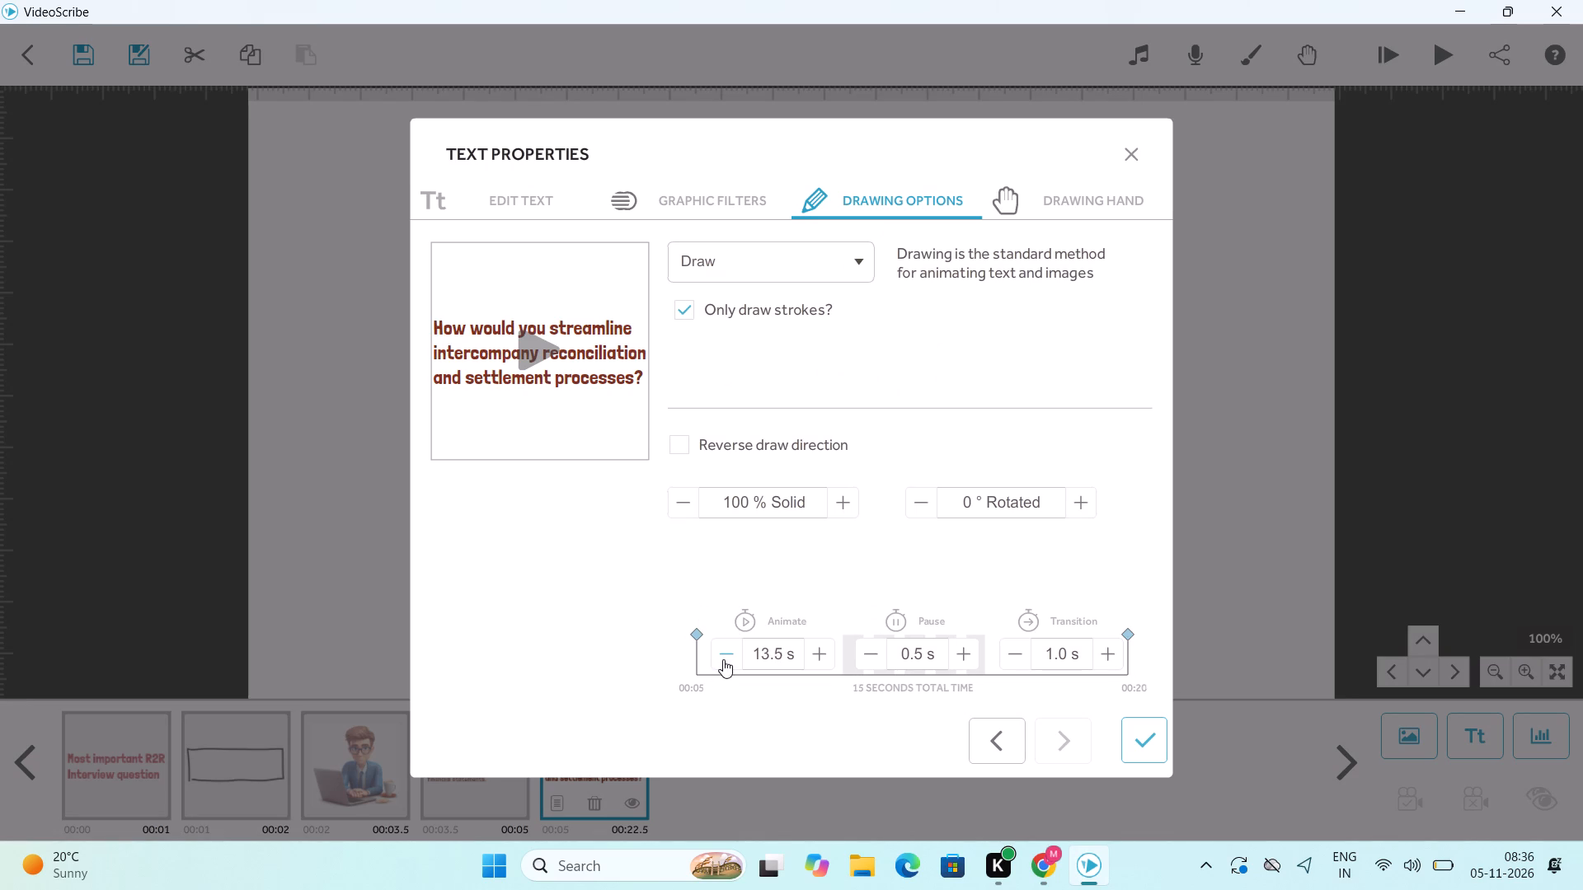
triple_click(723, 659)
triple_click(723, 659)
triple_click(723, 659)
triple_click(723, 659)
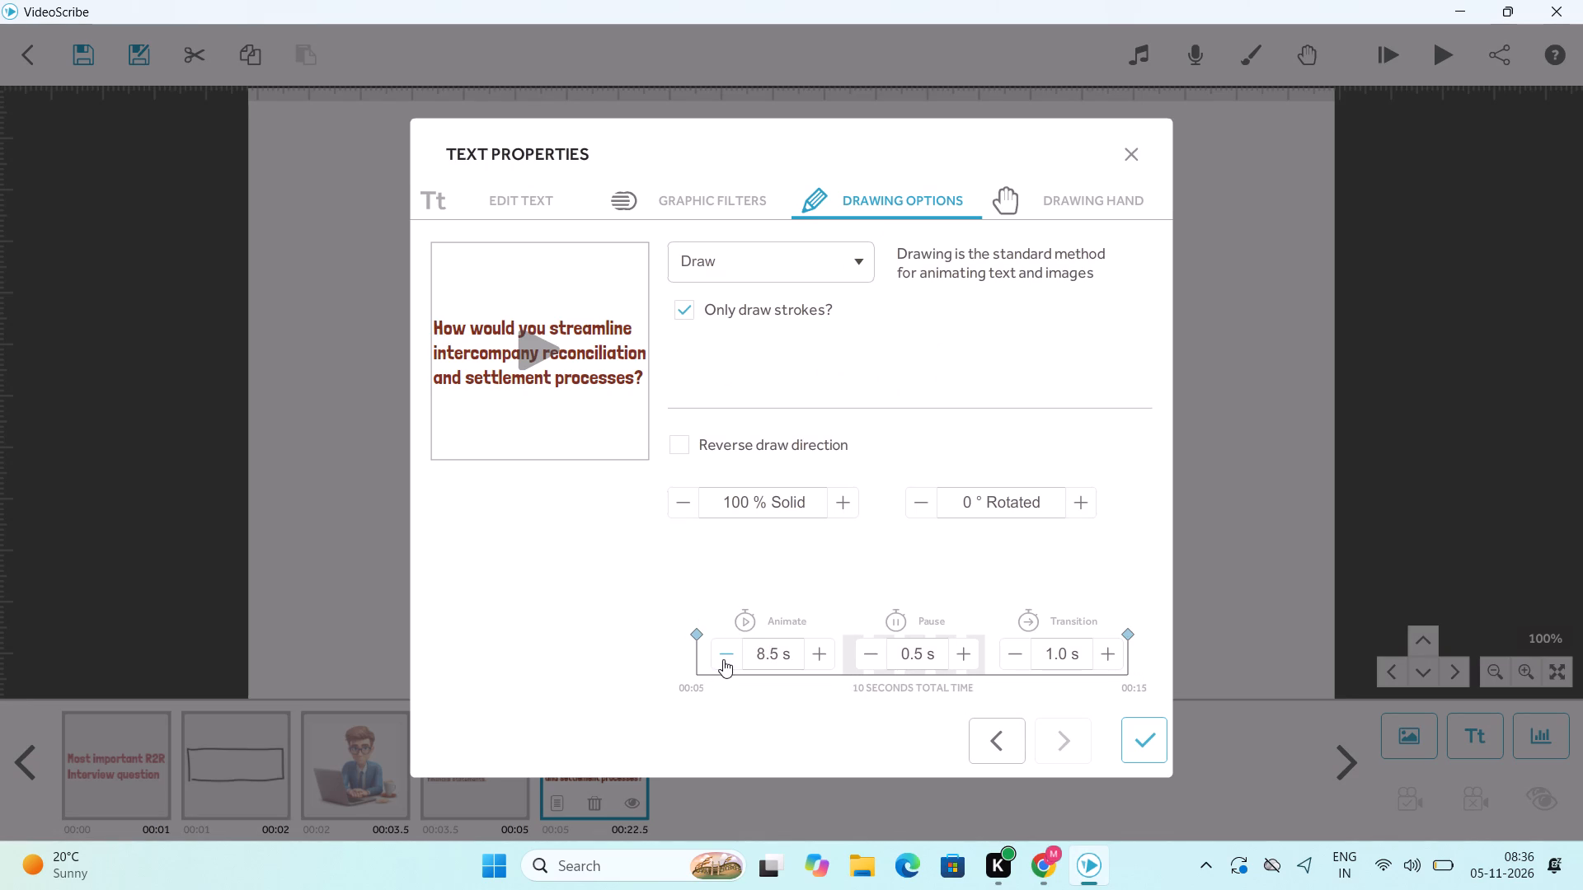
triple_click(723, 659)
triple_click(723, 659)
triple_click(723, 659)
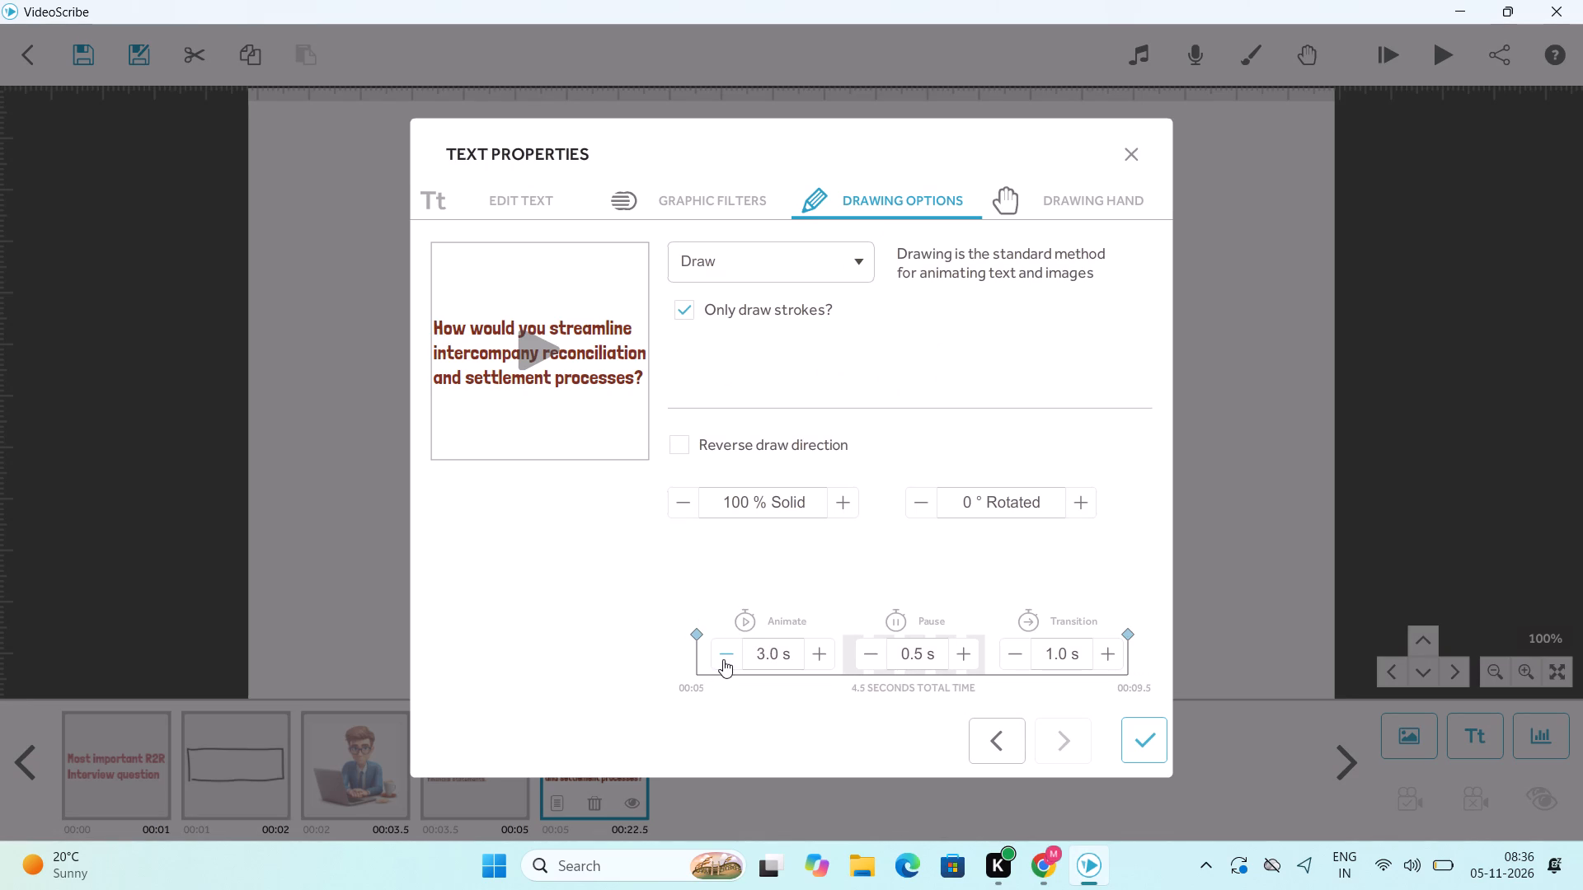
left_click(723, 659)
left_click(862, 658)
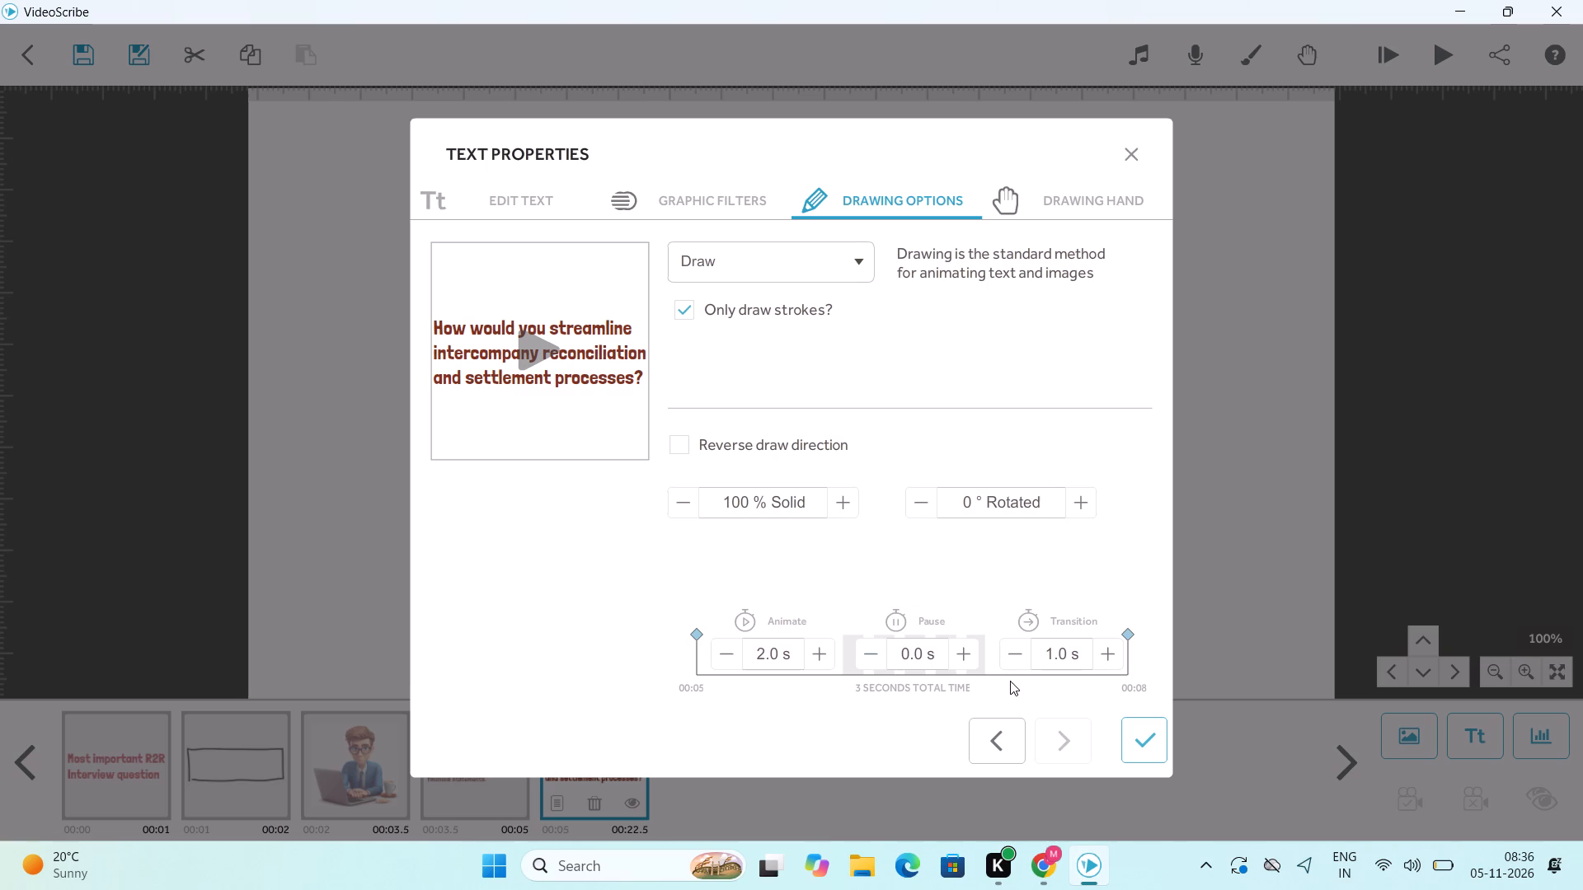
left_click_drag(1008, 659, 1144, 756)
left_click(1144, 756)
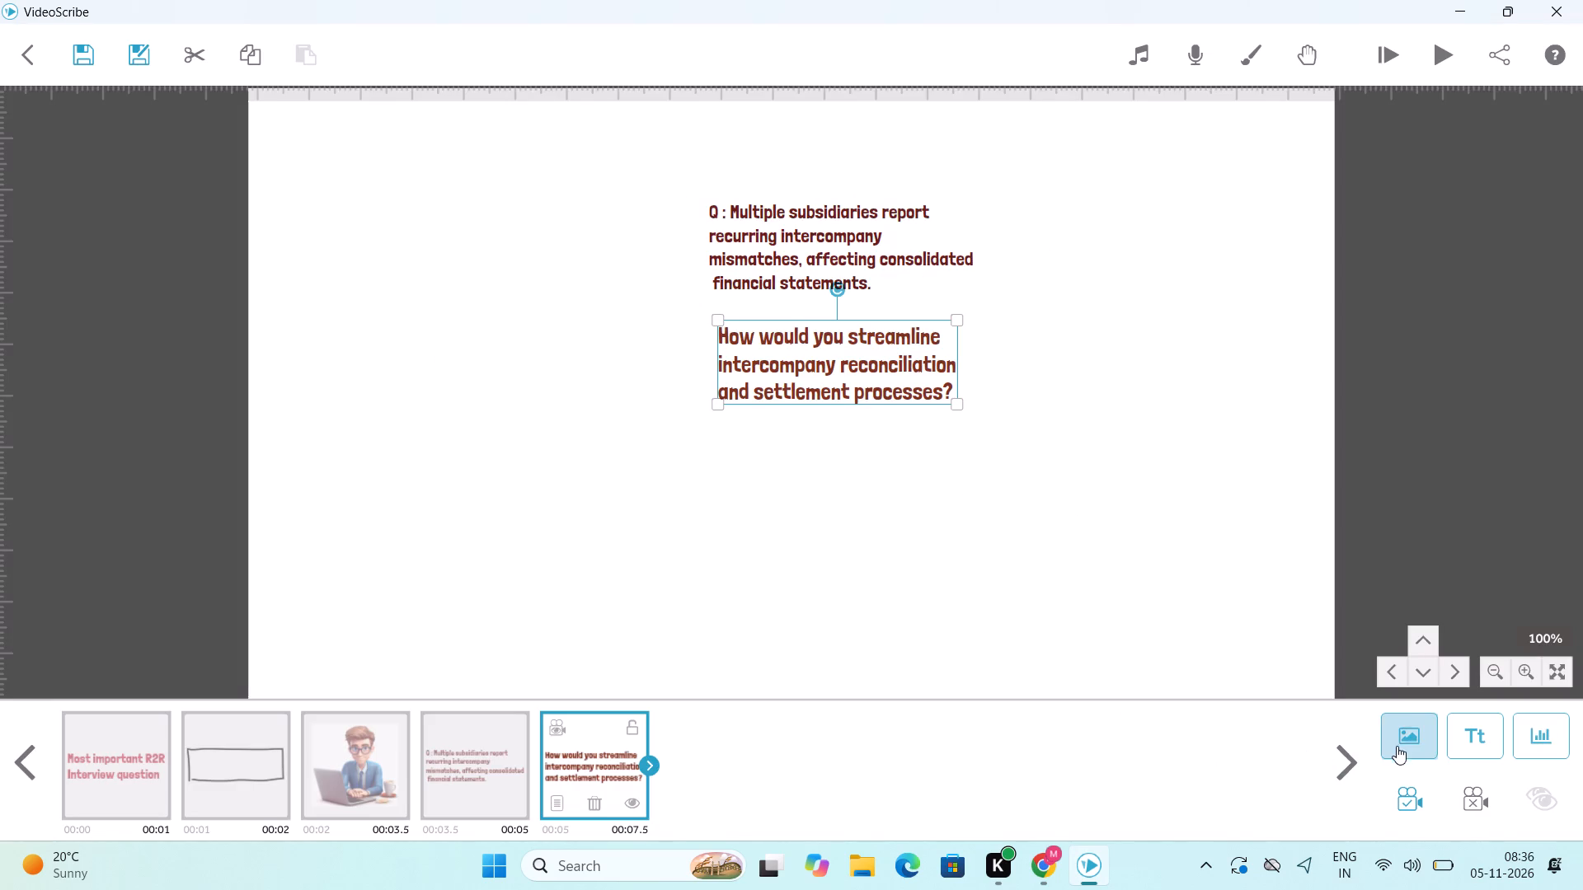
Add the recently used black double-square frame image, then shrink, slightly widen and position it around both question texts.
left_click(1397, 743)
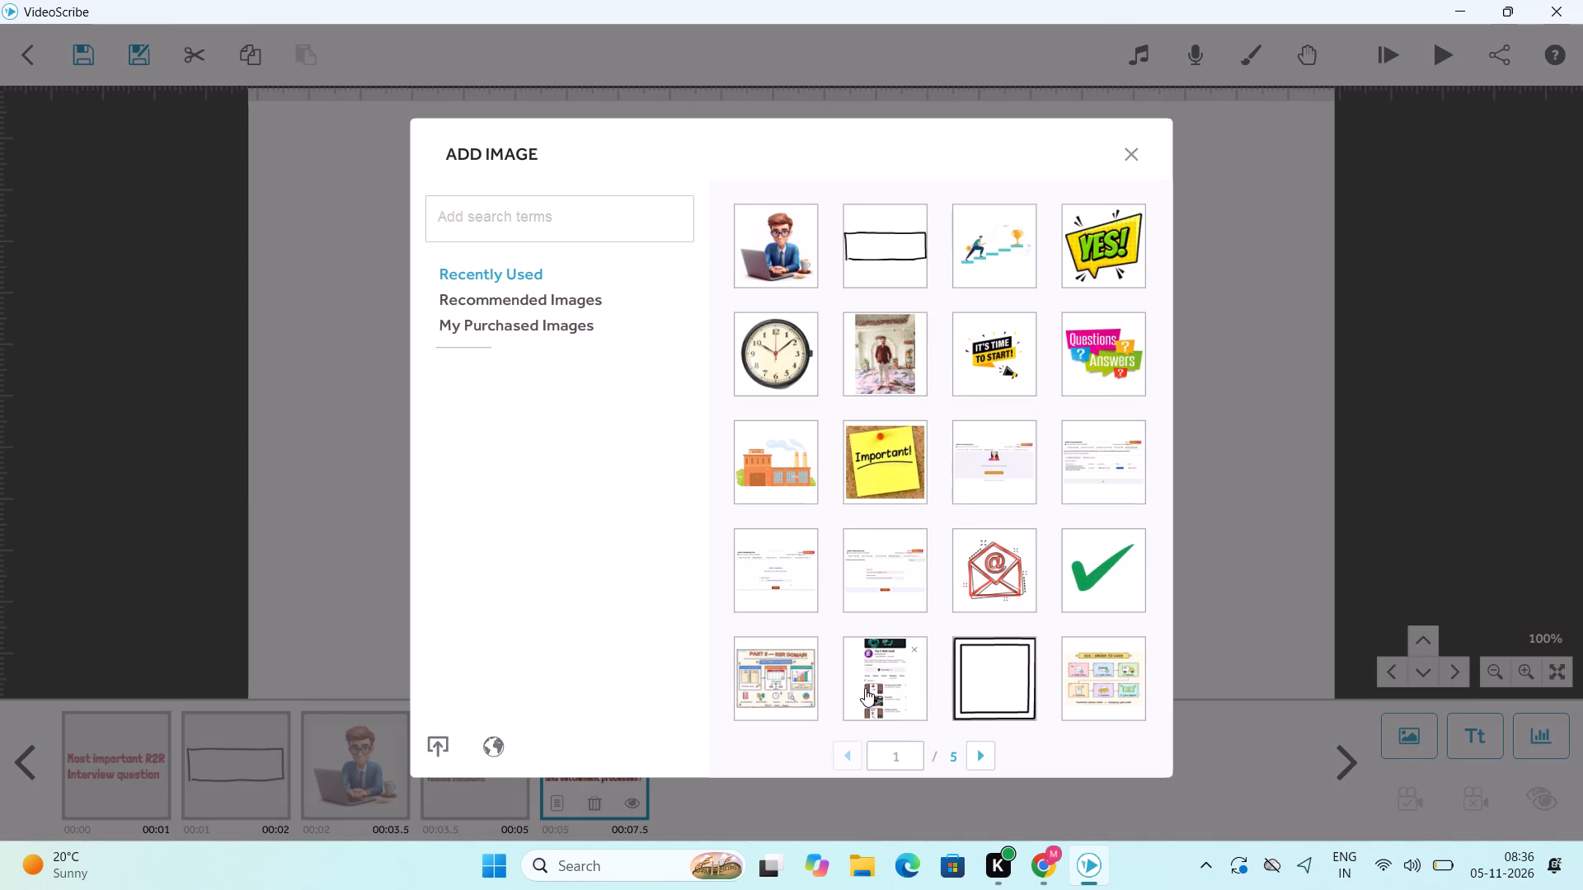
left_click(972, 671)
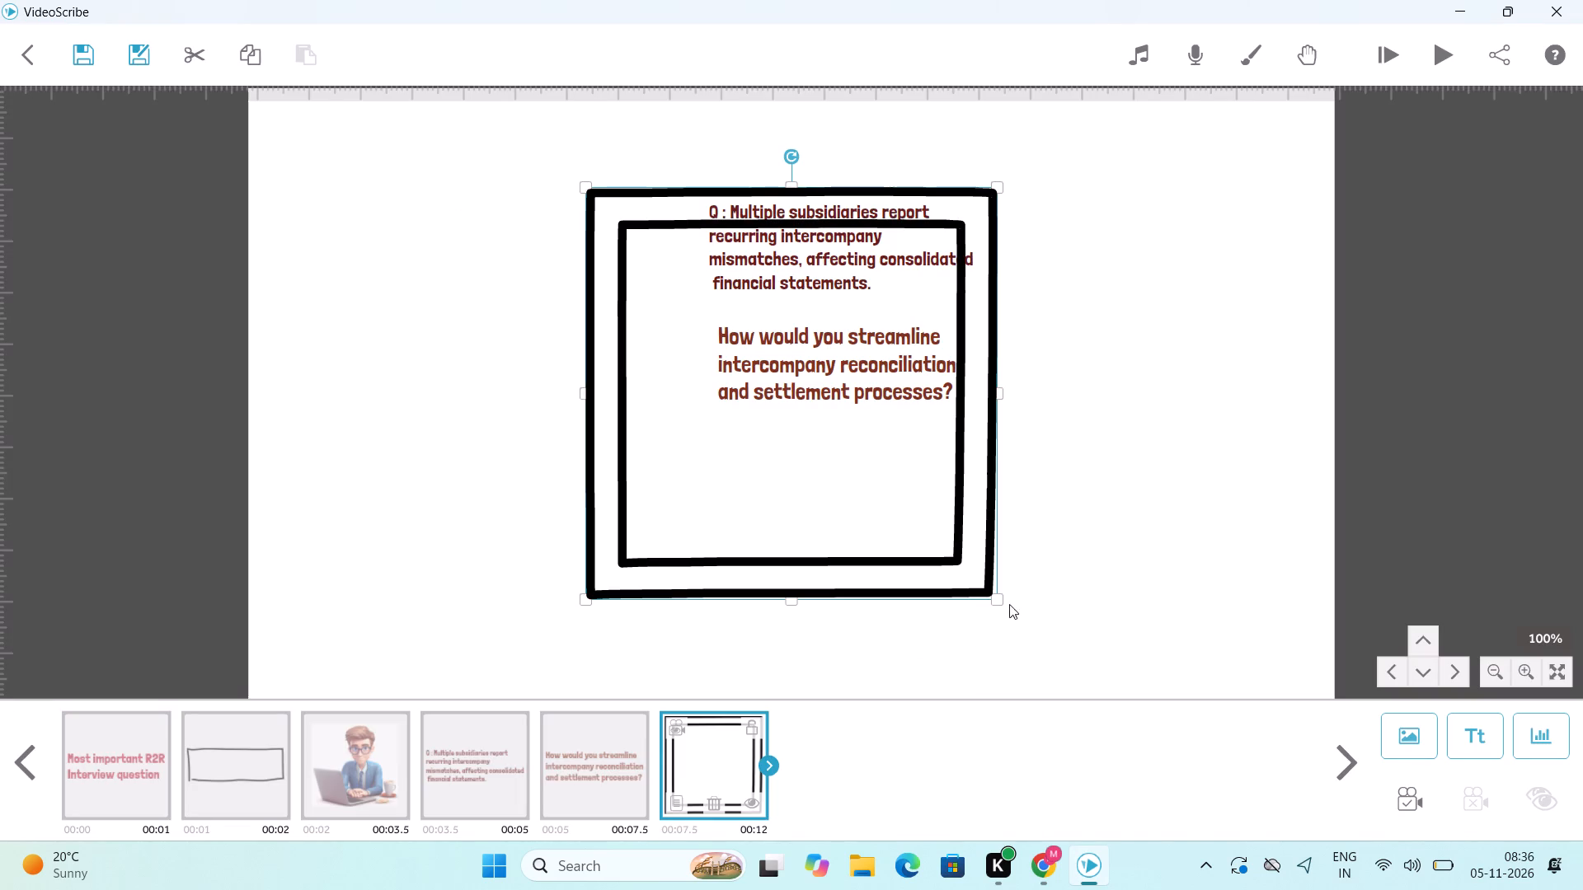
left_click_drag(999, 597, 943, 555)
left_click_drag(909, 542, 947, 458)
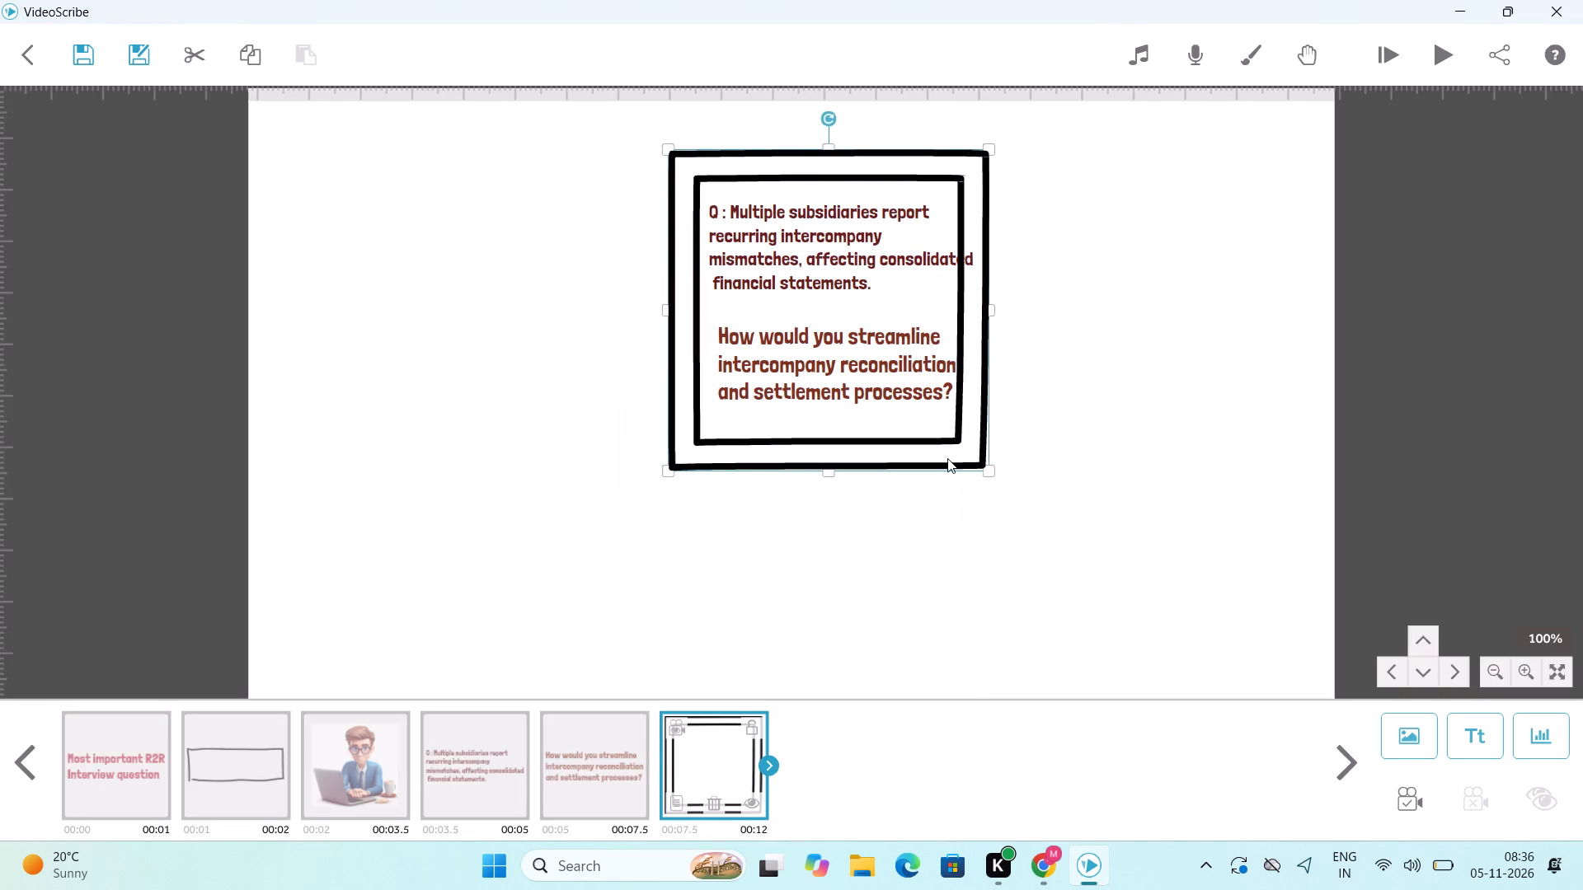
left_click_drag(947, 458, 953, 455)
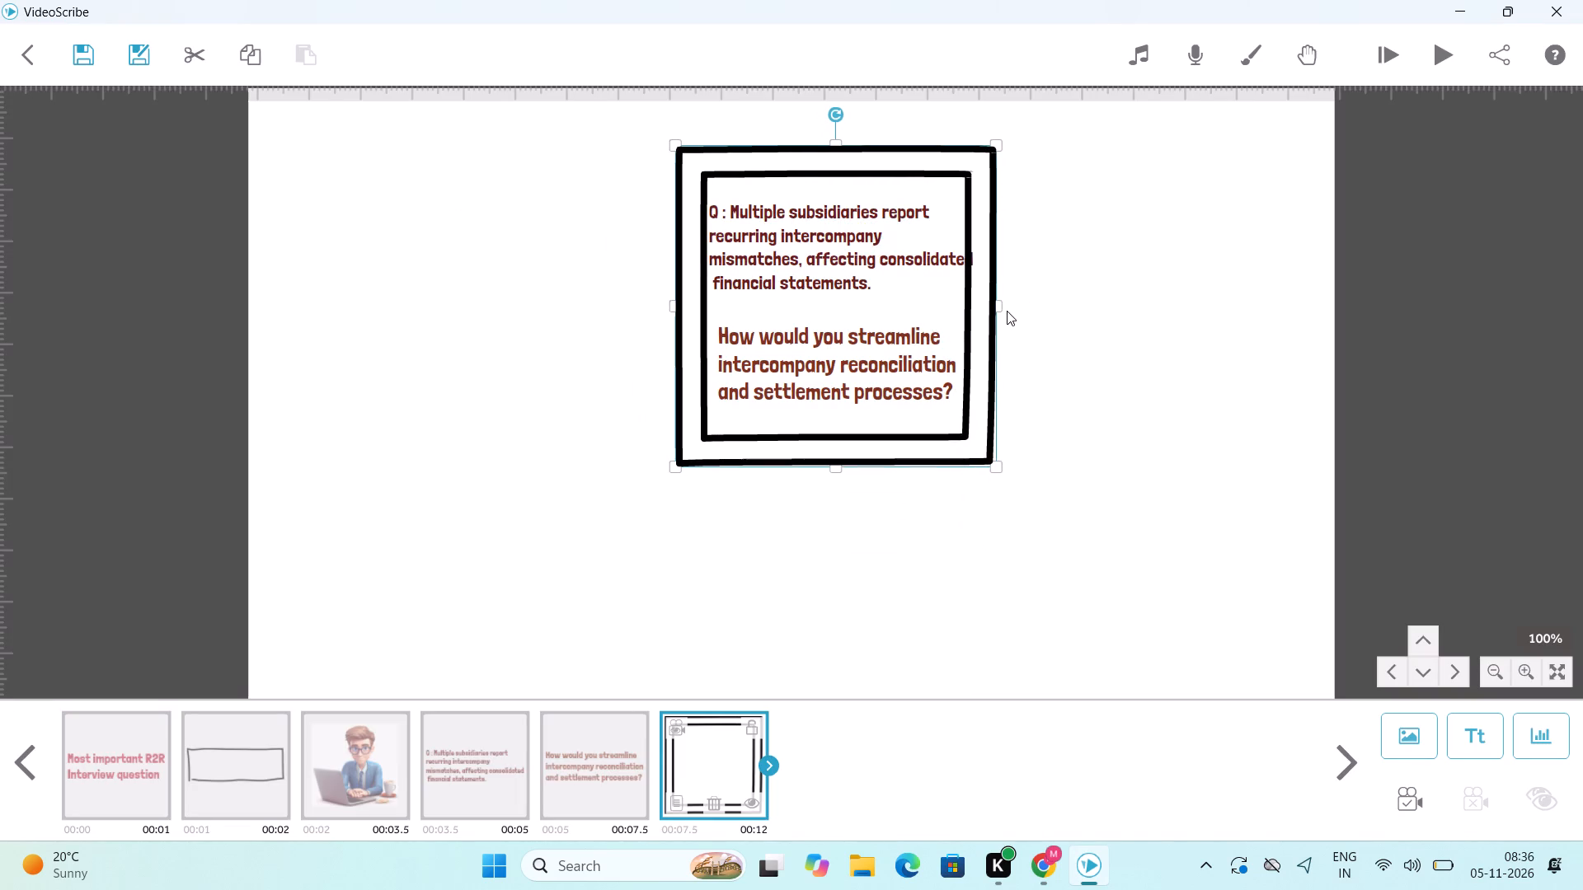
left_click(1003, 302)
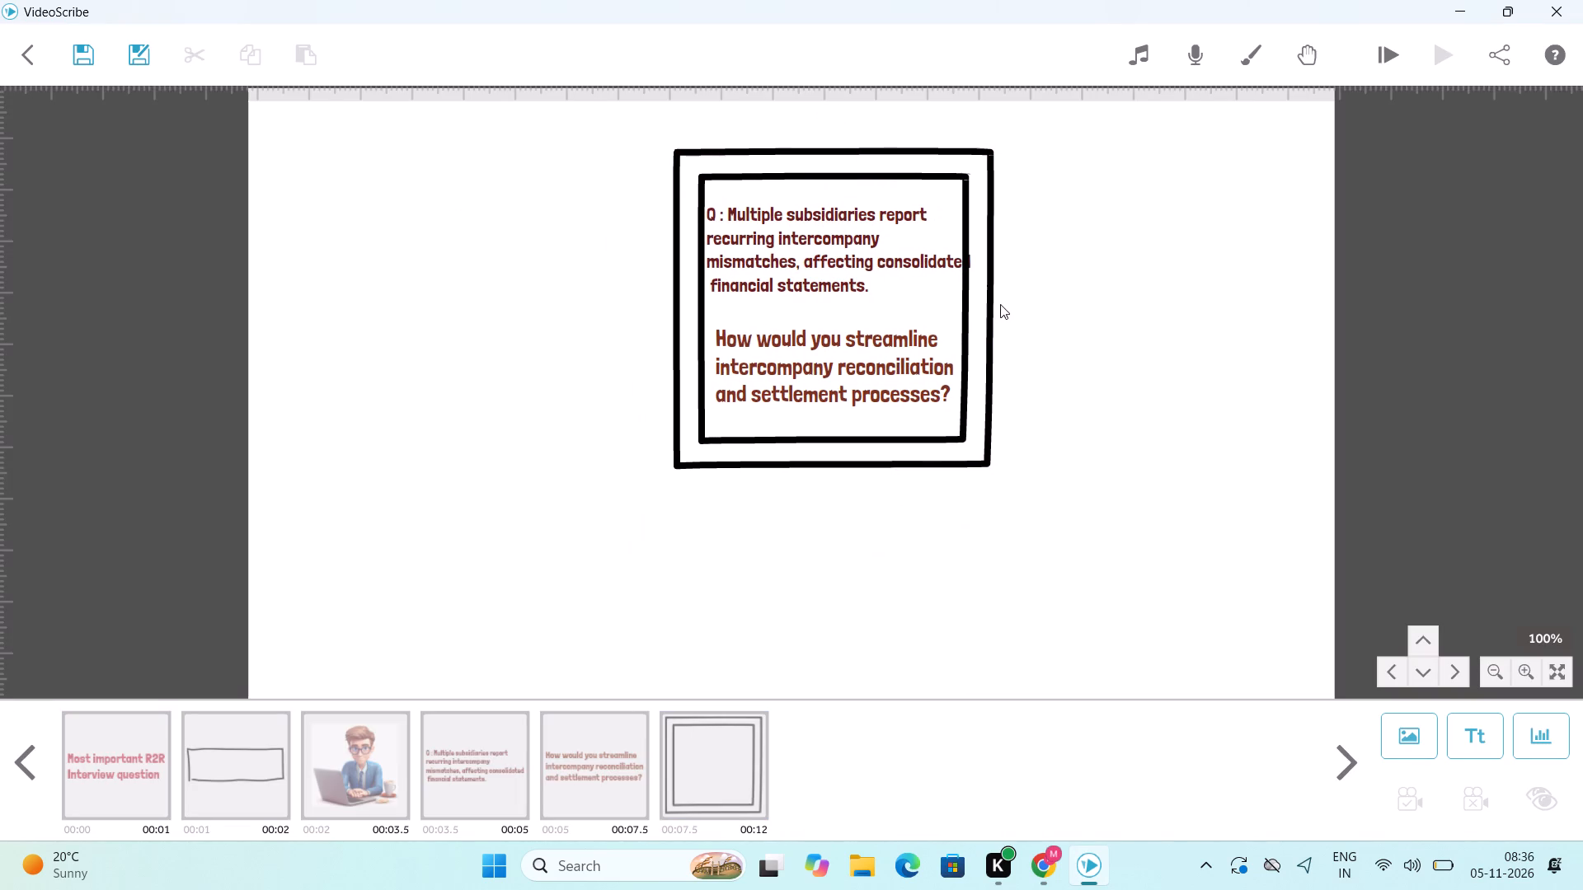
left_click(981, 310)
left_click_drag(998, 307, 1019, 314)
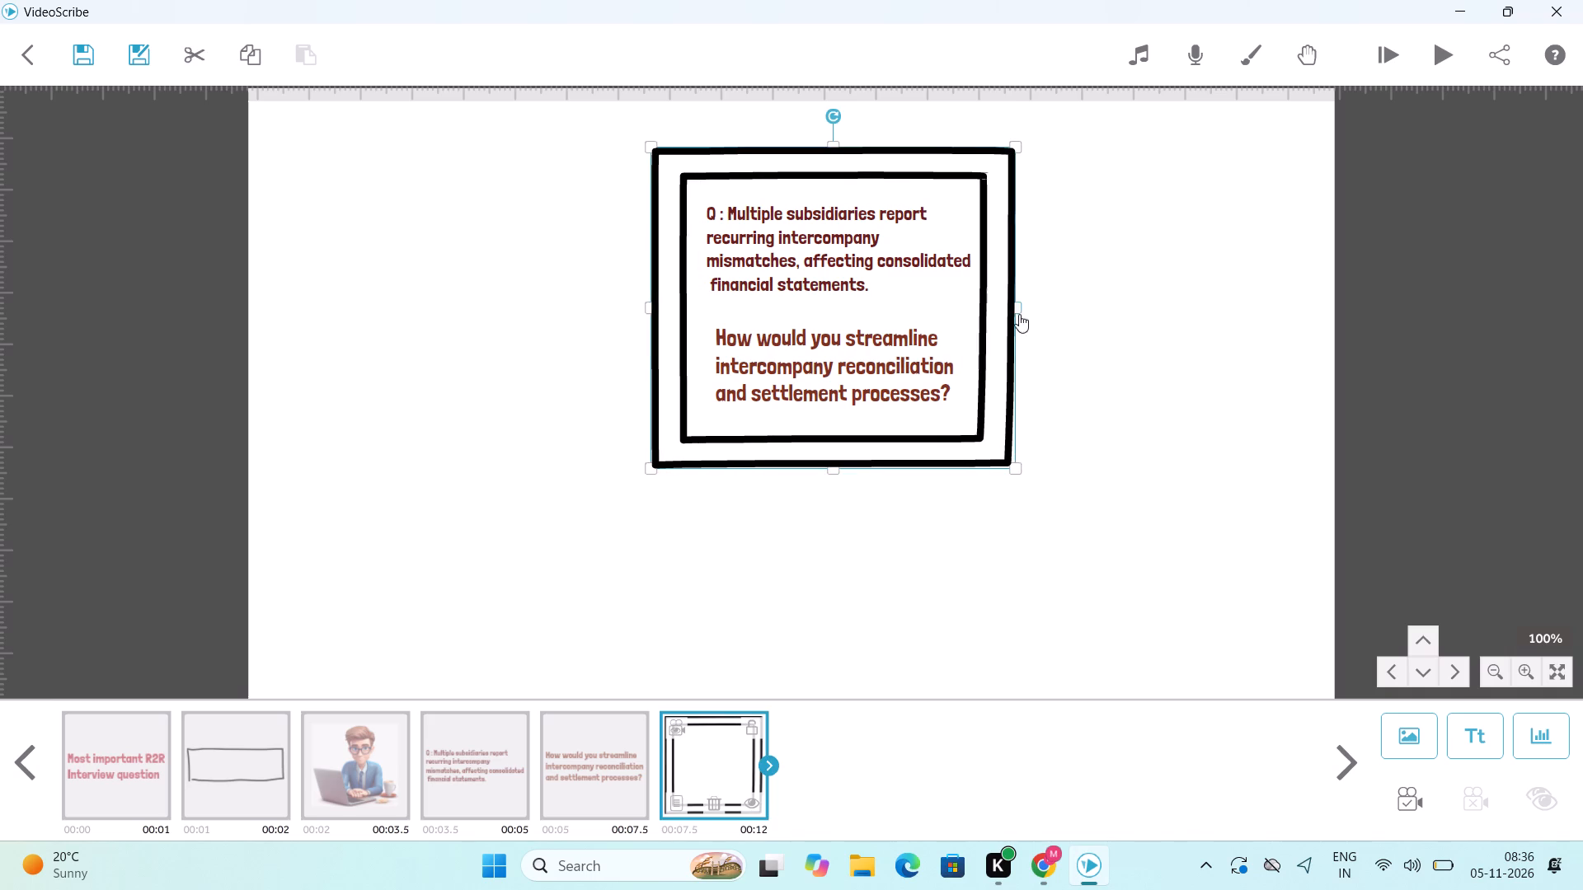
left_click_drag(1019, 314, 1013, 320)
left_click(999, 371)
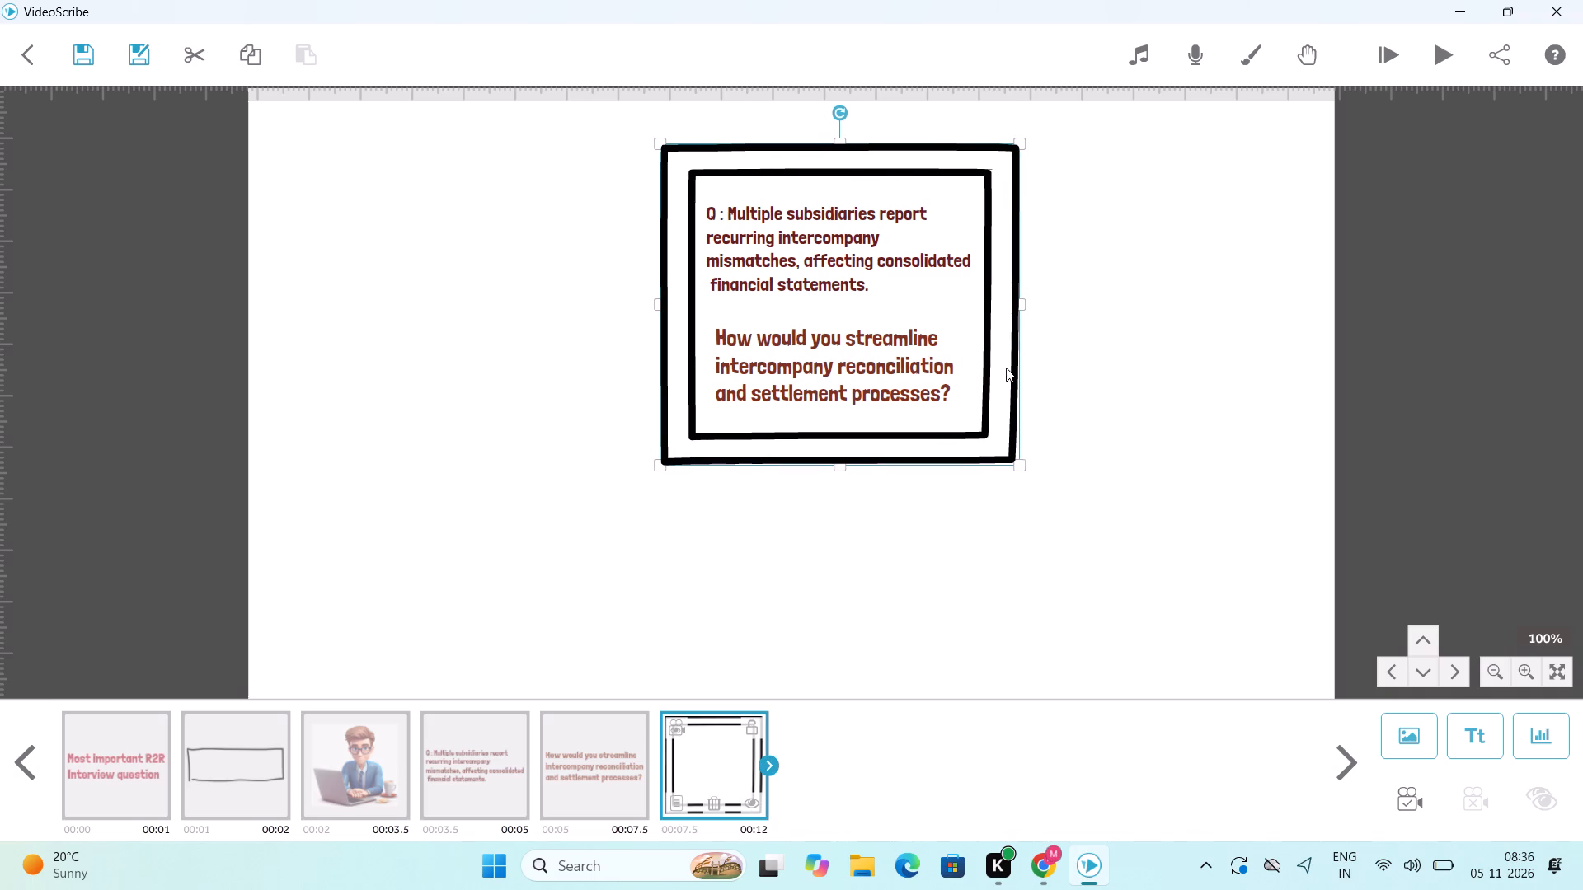
left_click(1017, 469)
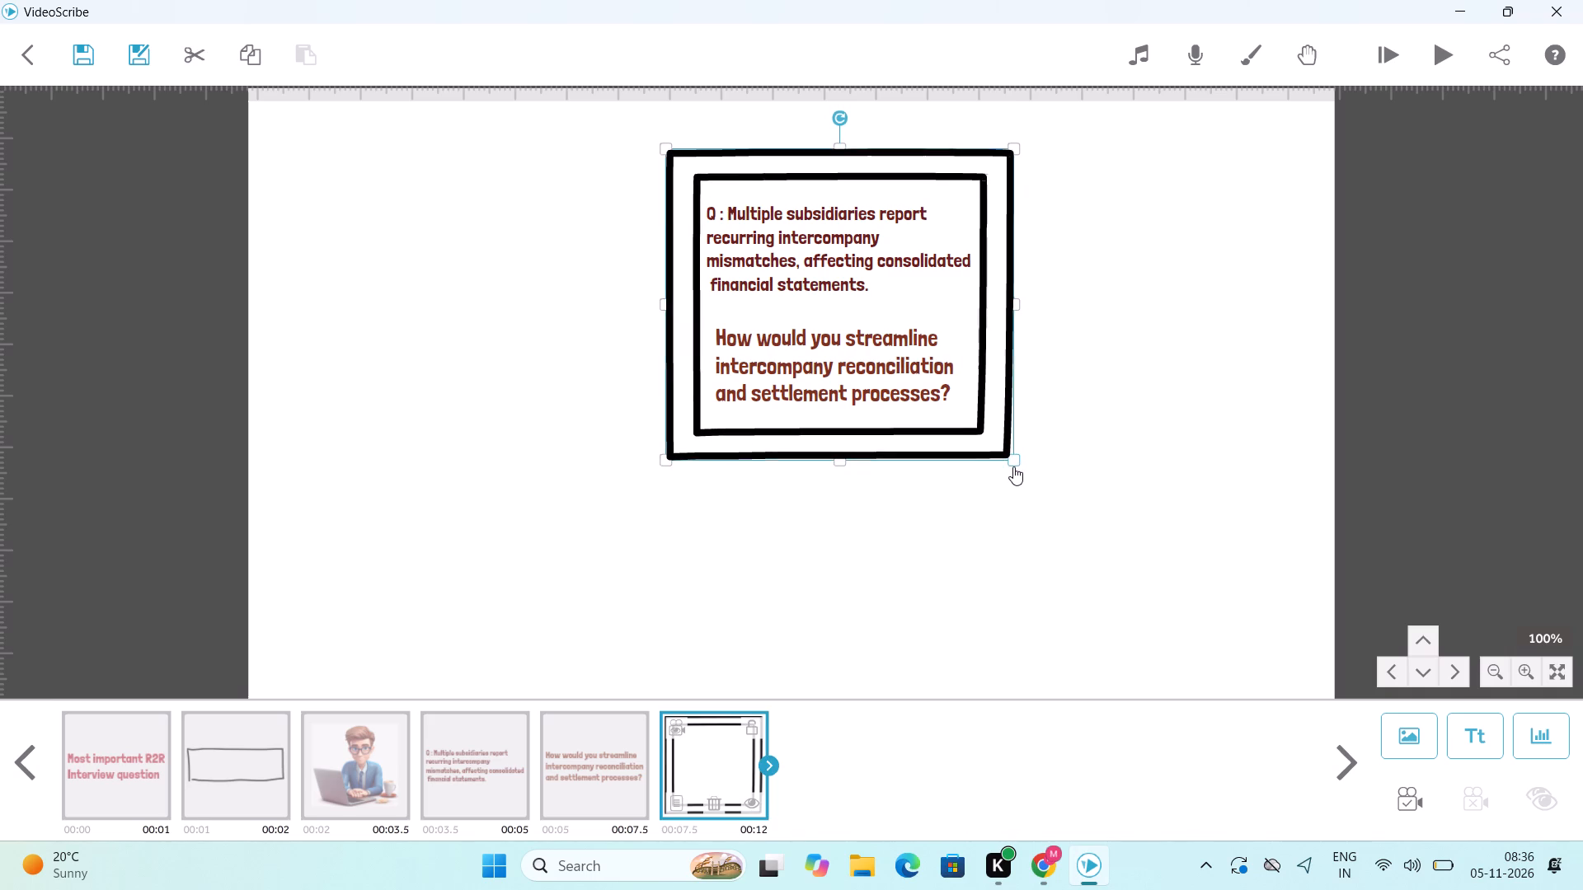
left_click(961, 438)
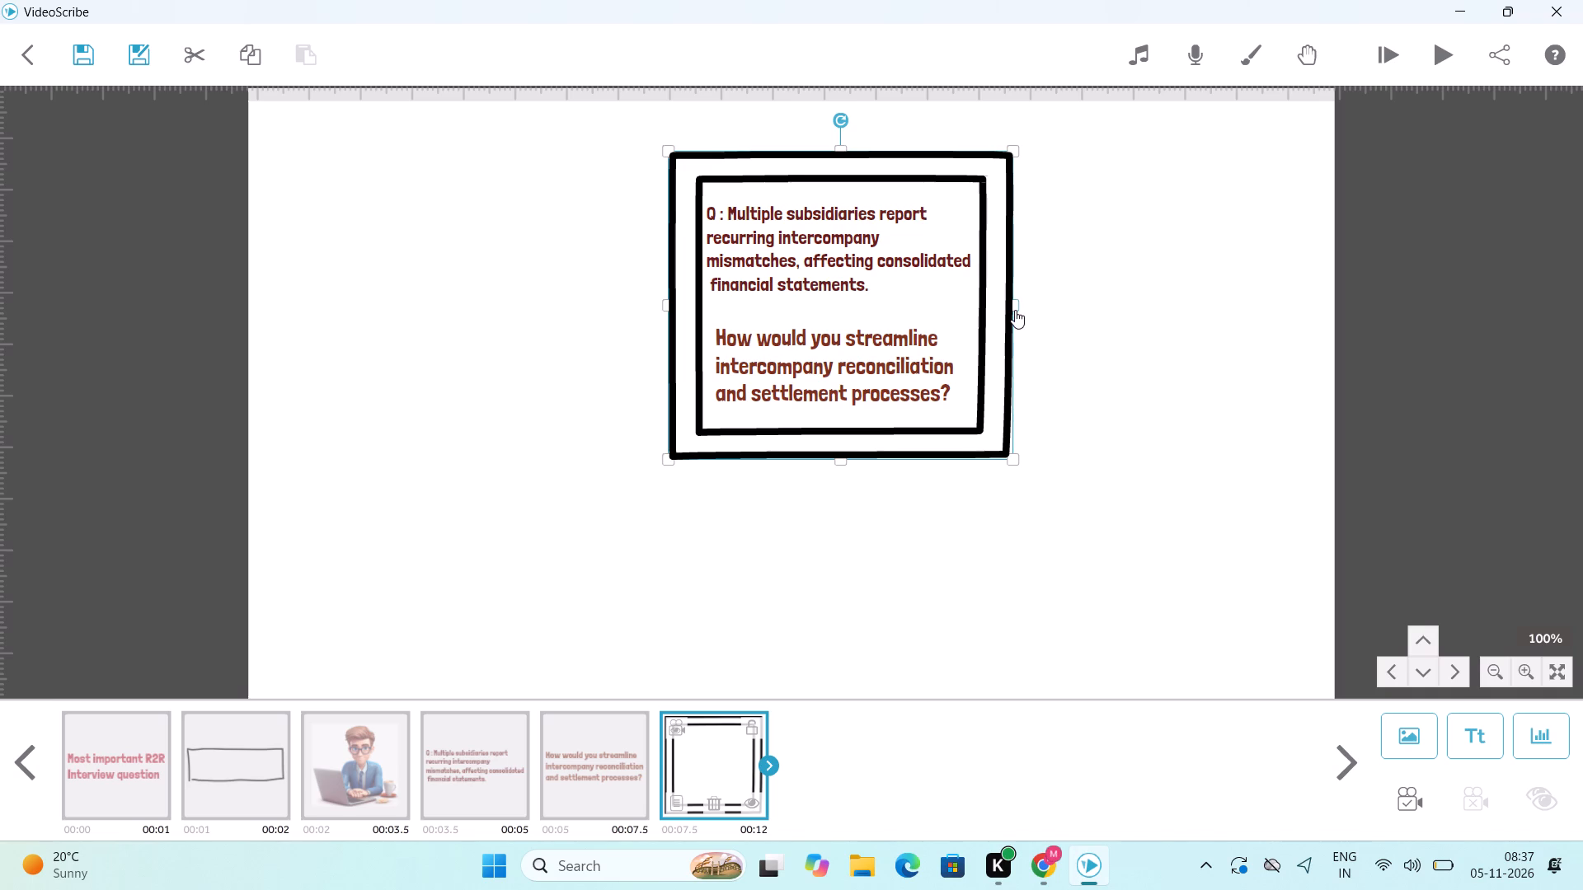
left_click(889, 390)
Shrink both question texts slightly to leave a margin inside the double frame.
left_click(593, 800)
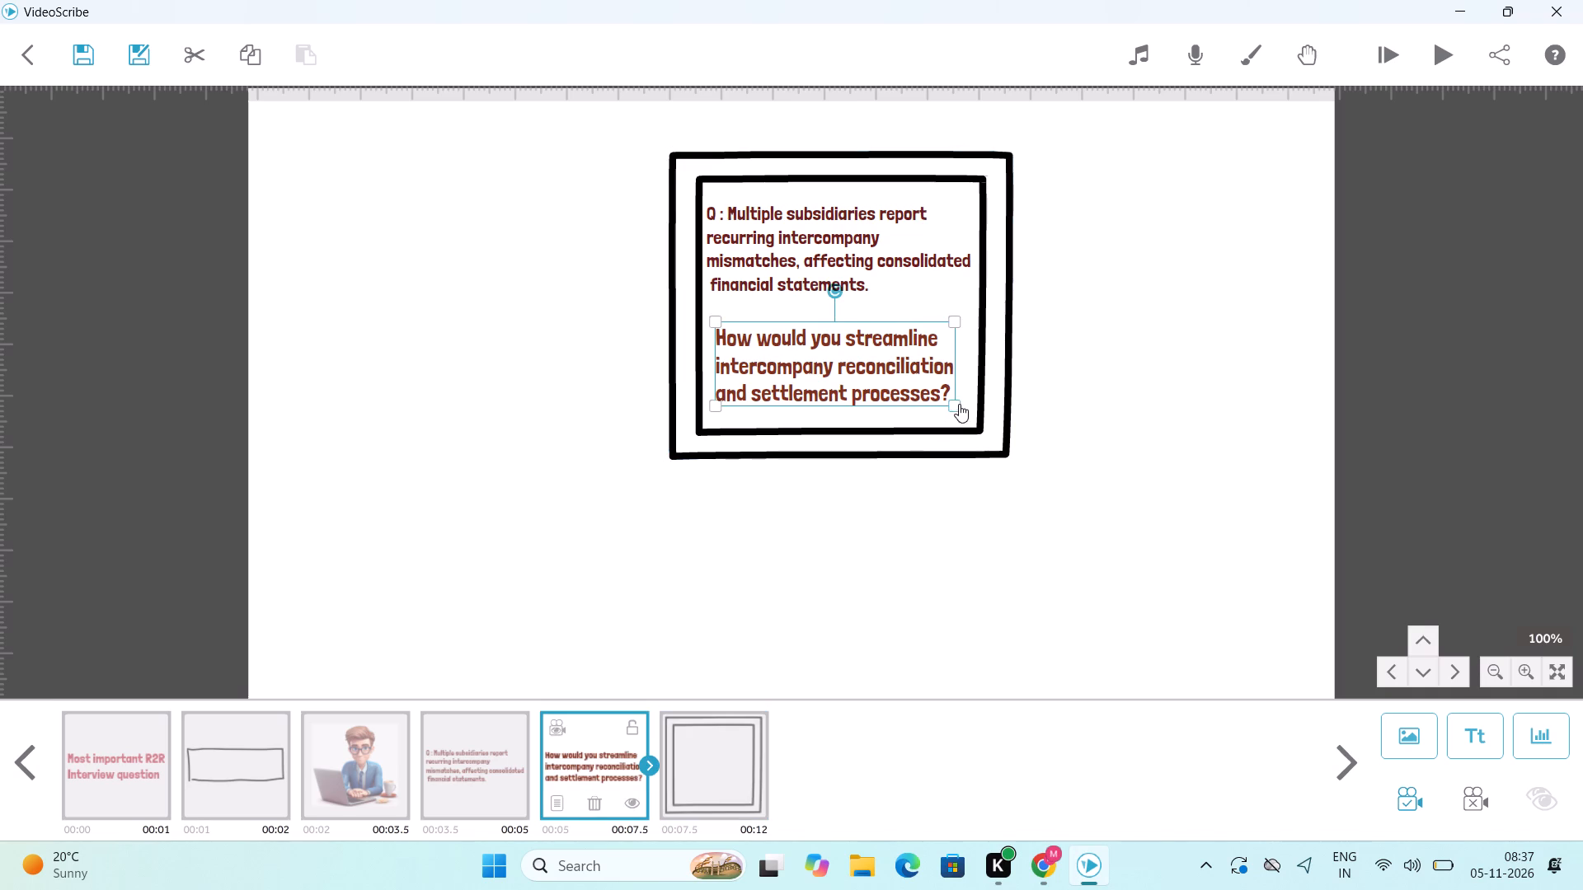
left_click_drag(957, 405, 946, 401)
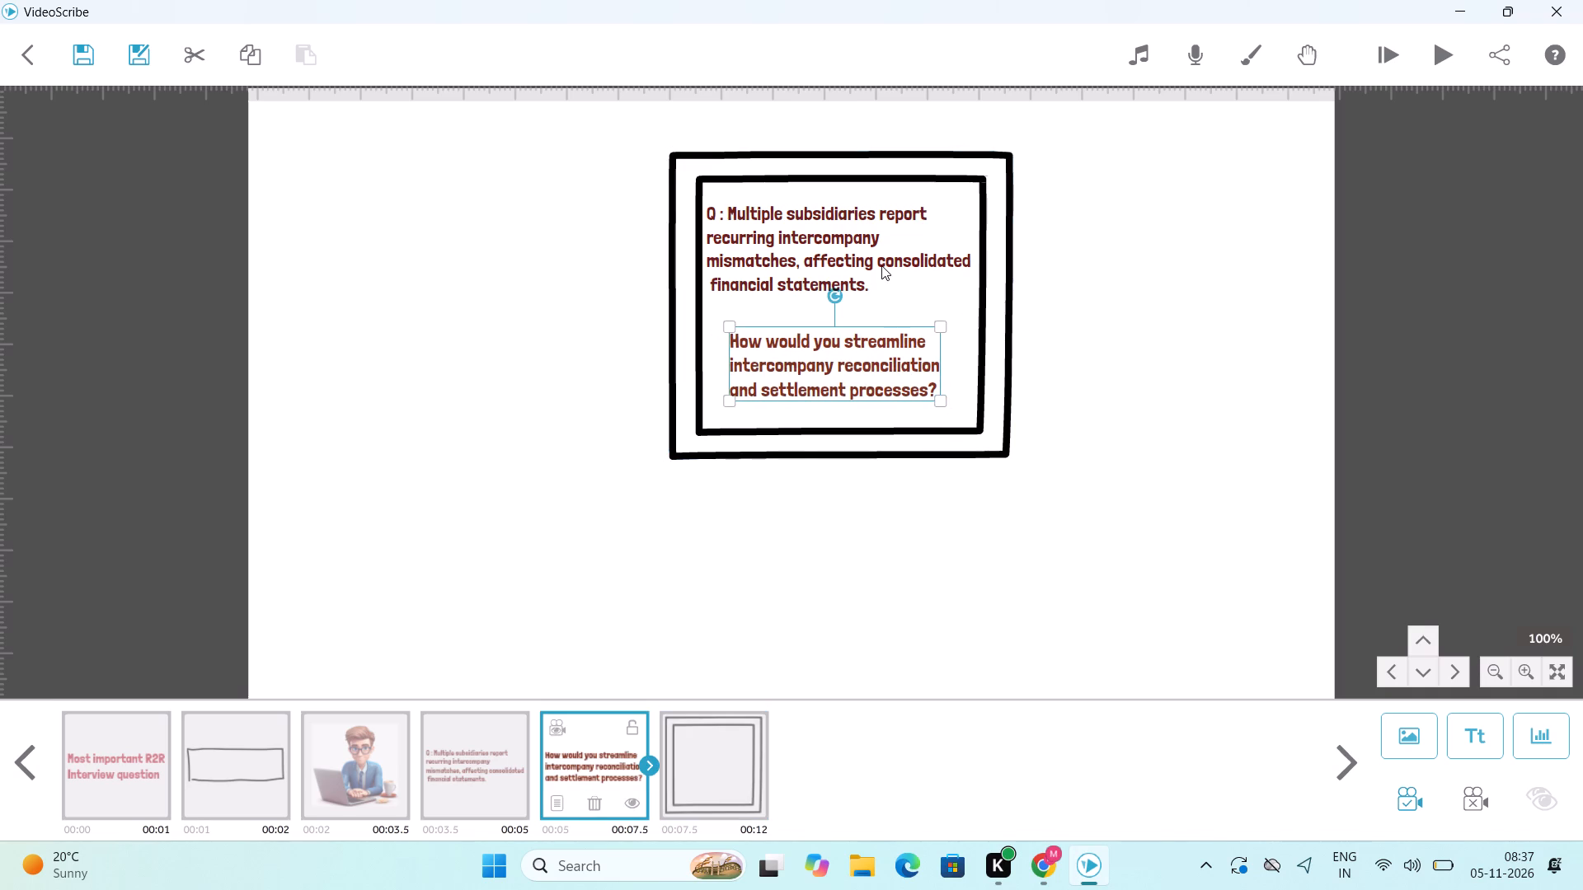
left_click(881, 265)
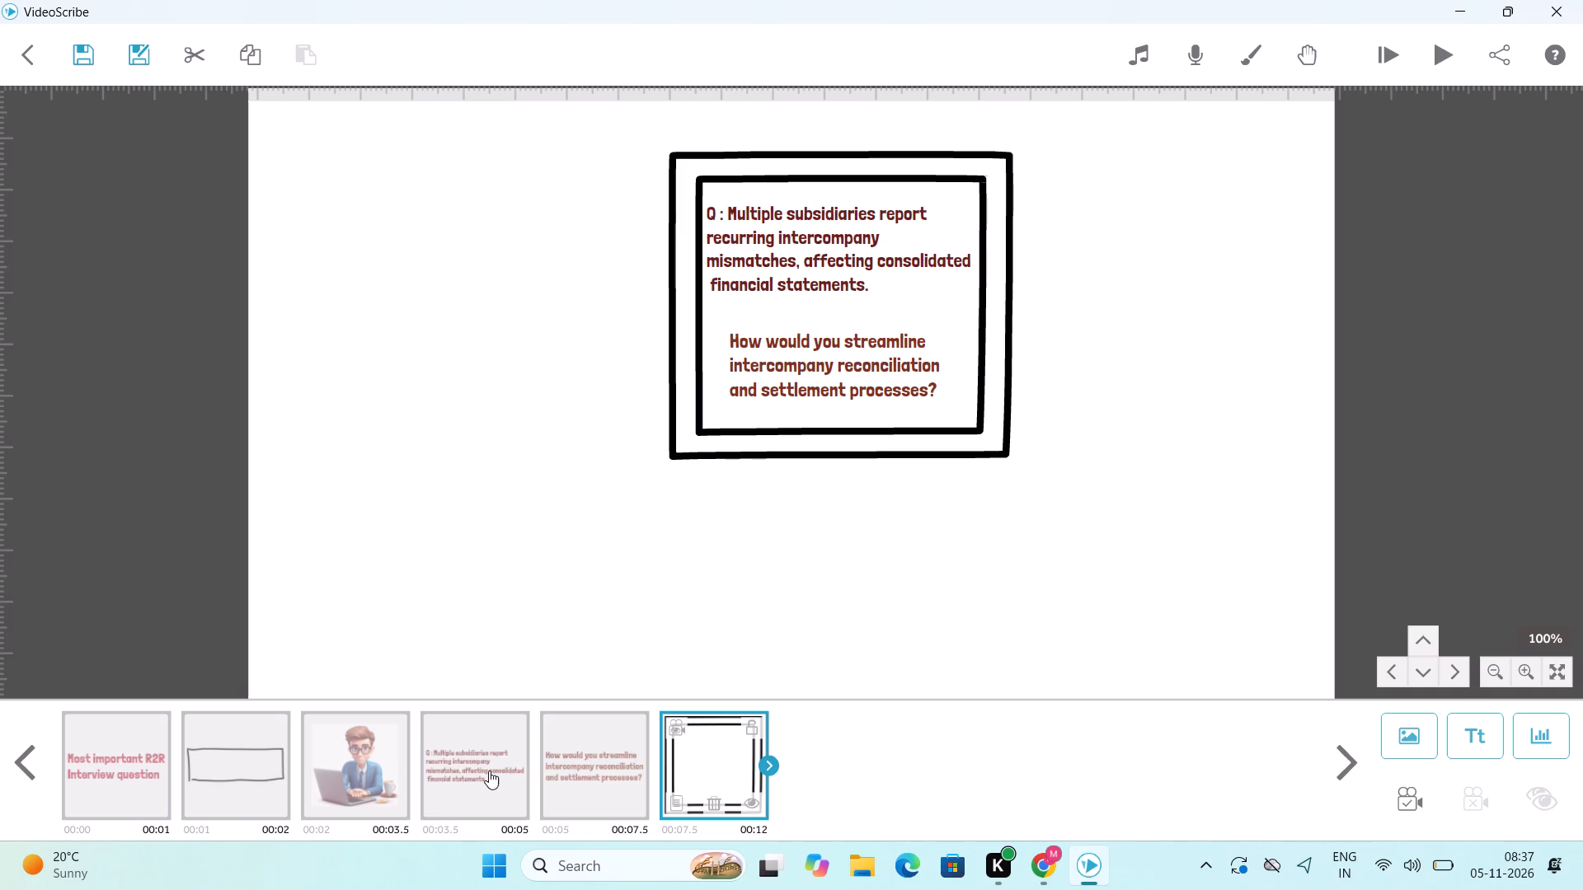
left_click(489, 771)
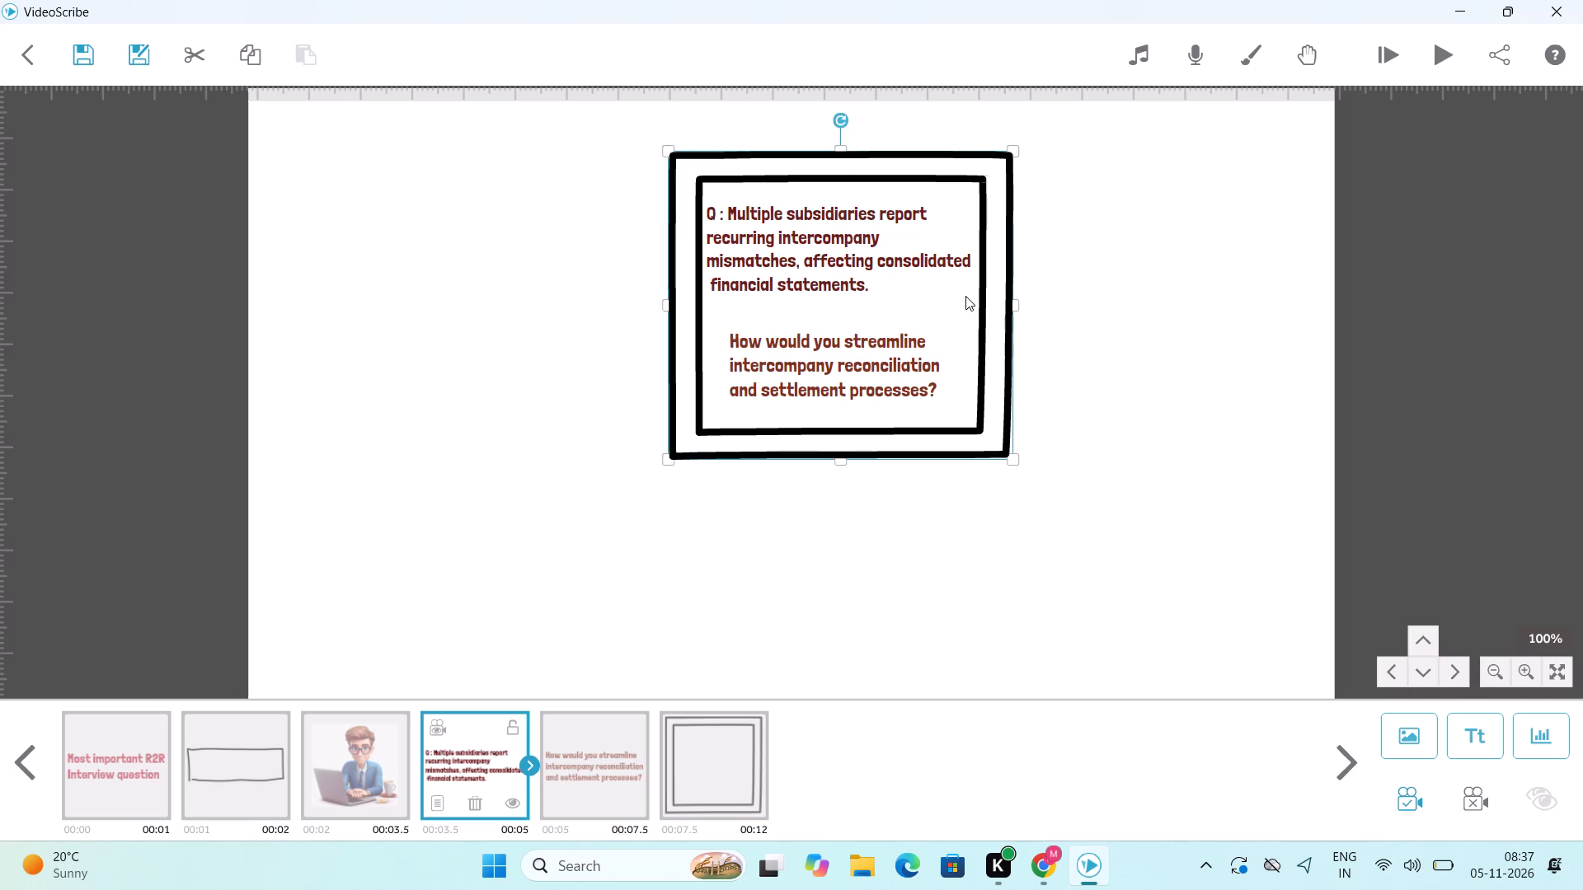
left_click_drag(966, 295, 949, 289)
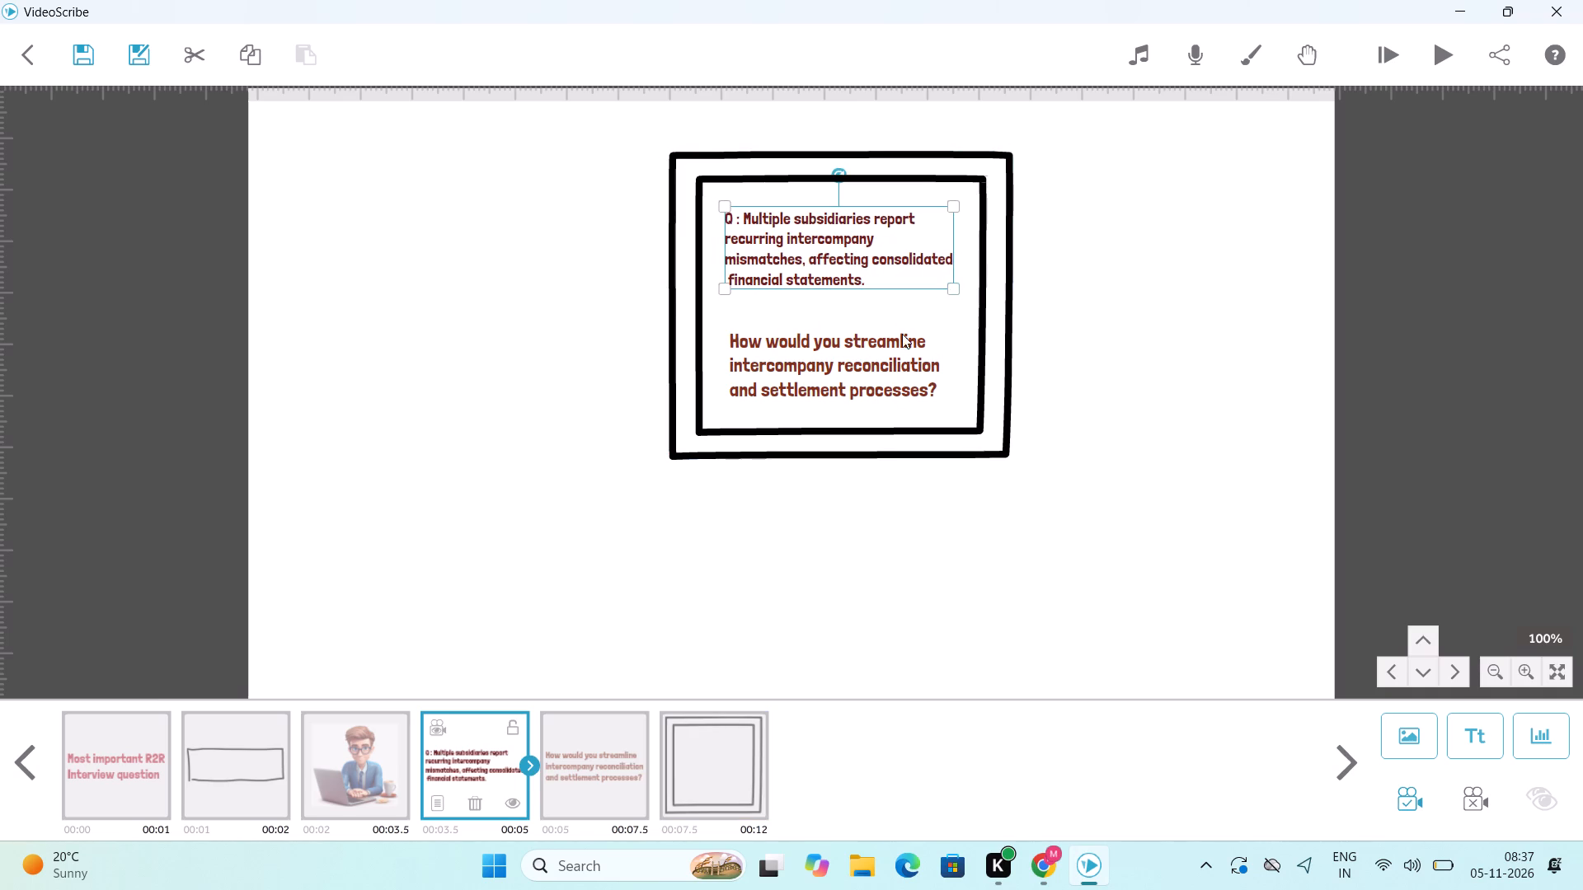
Shrink the double frame to fit closely around the two question texts and set its camera position.
left_click(998, 454)
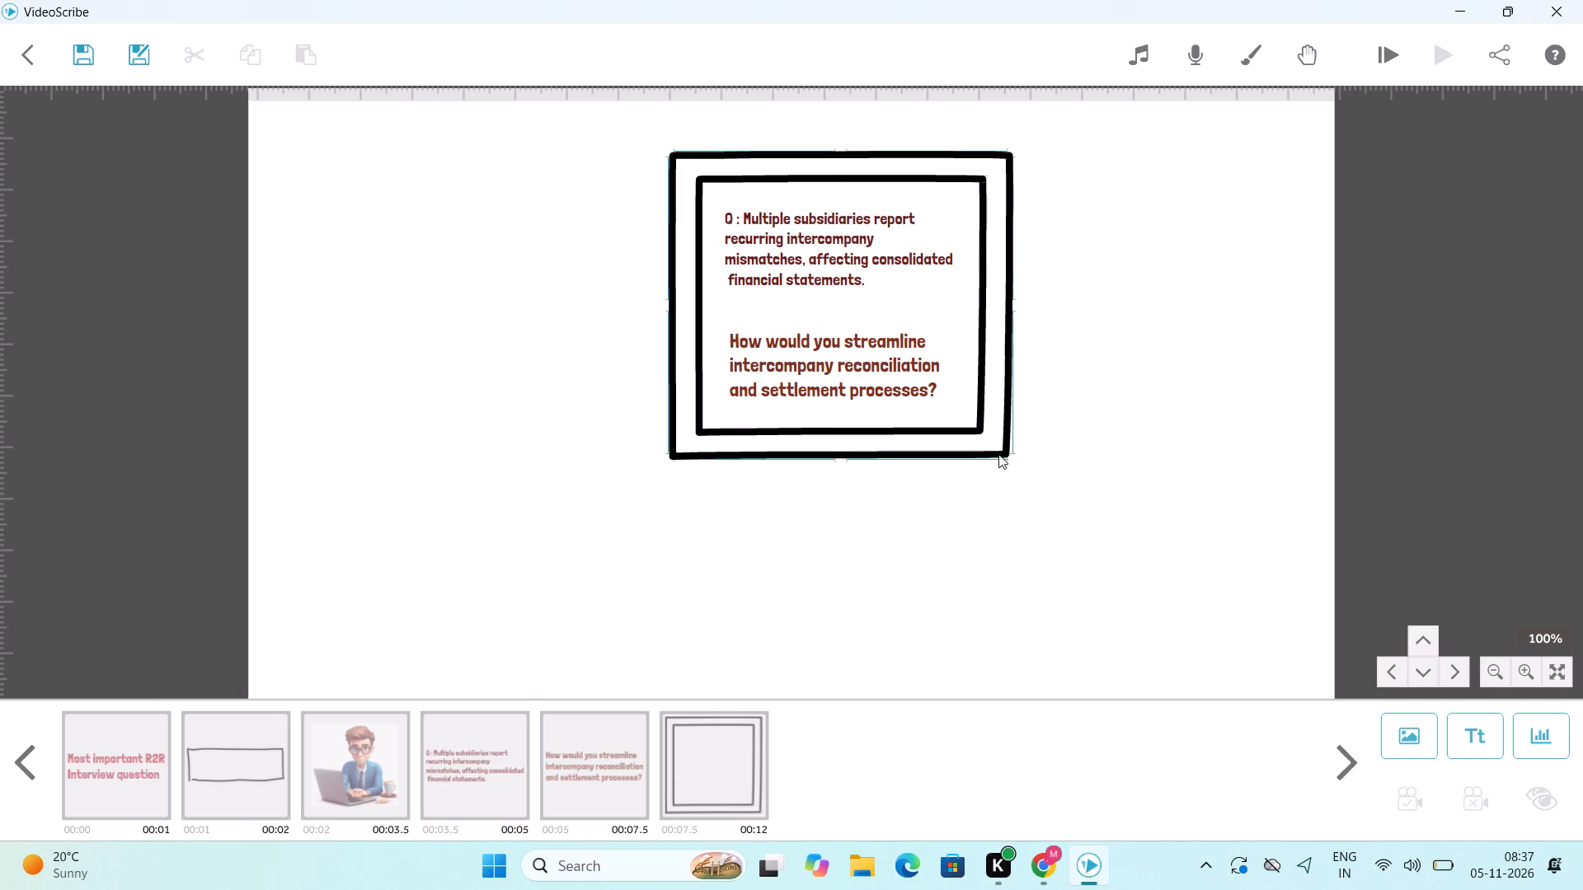
left_click_drag(1012, 459, 992, 443)
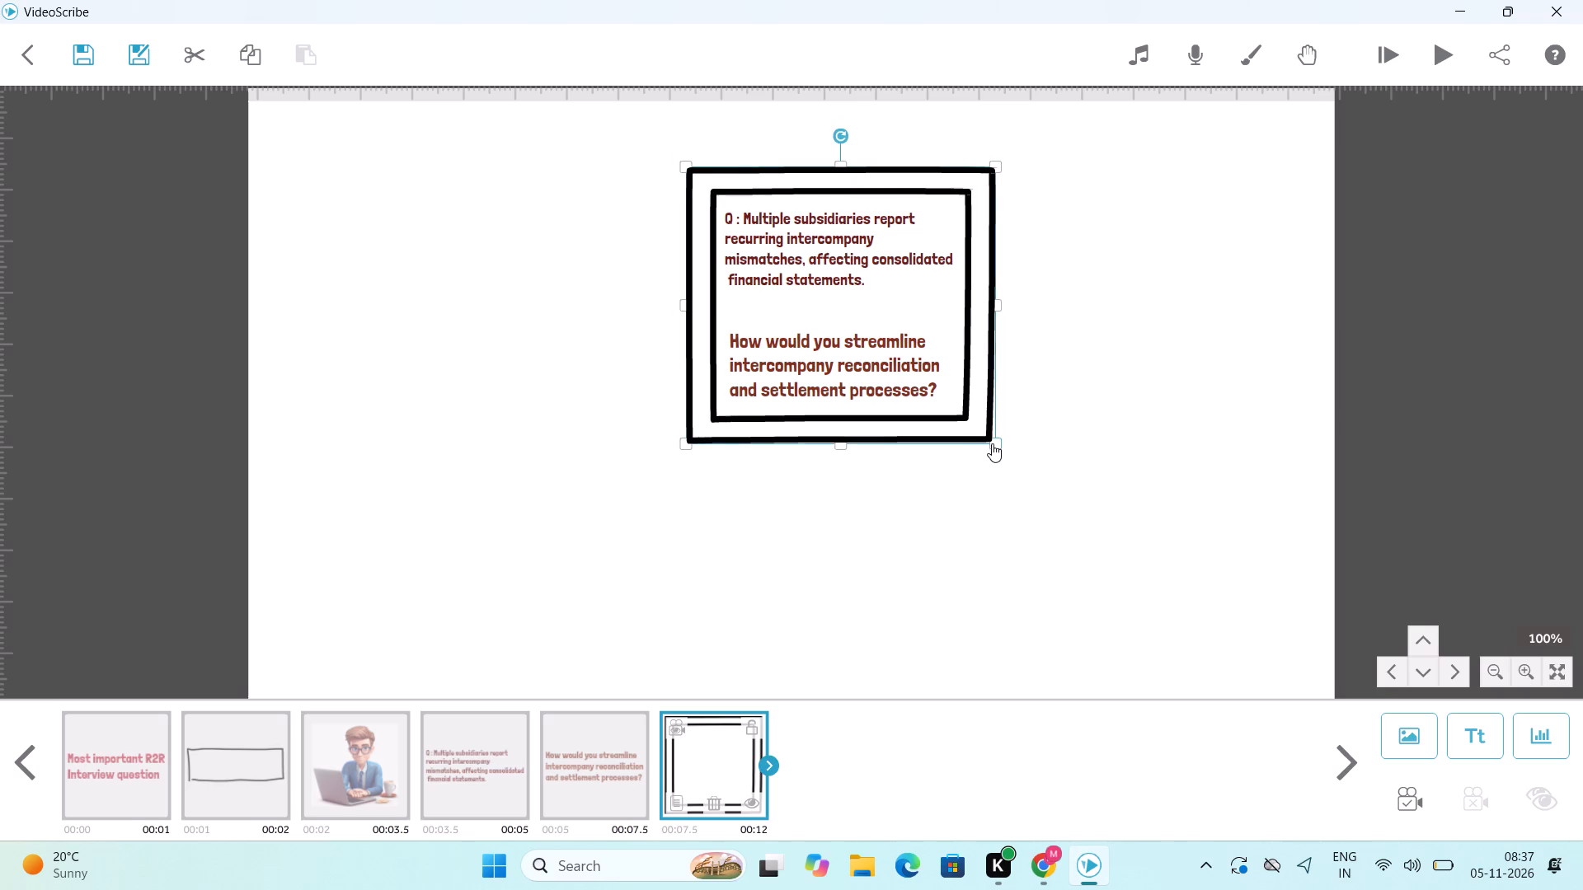
left_click_drag(992, 443, 992, 443)
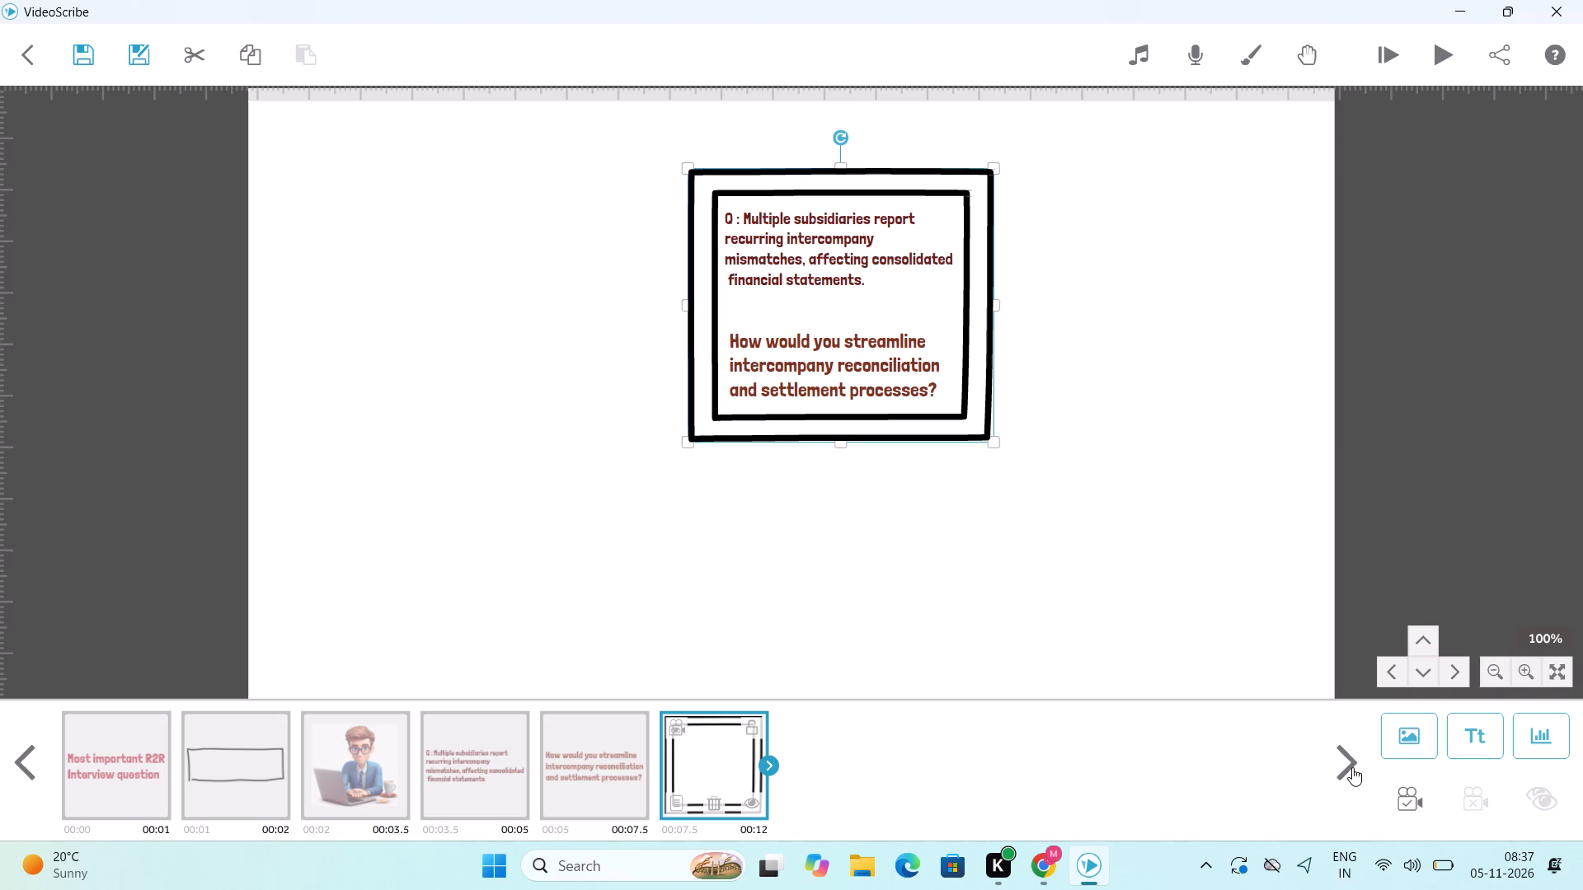
left_click(1408, 792)
Set the double frame's timing to 0.5 s animate, 0 s pause and 0.5 s transition.
right_click(737, 746)
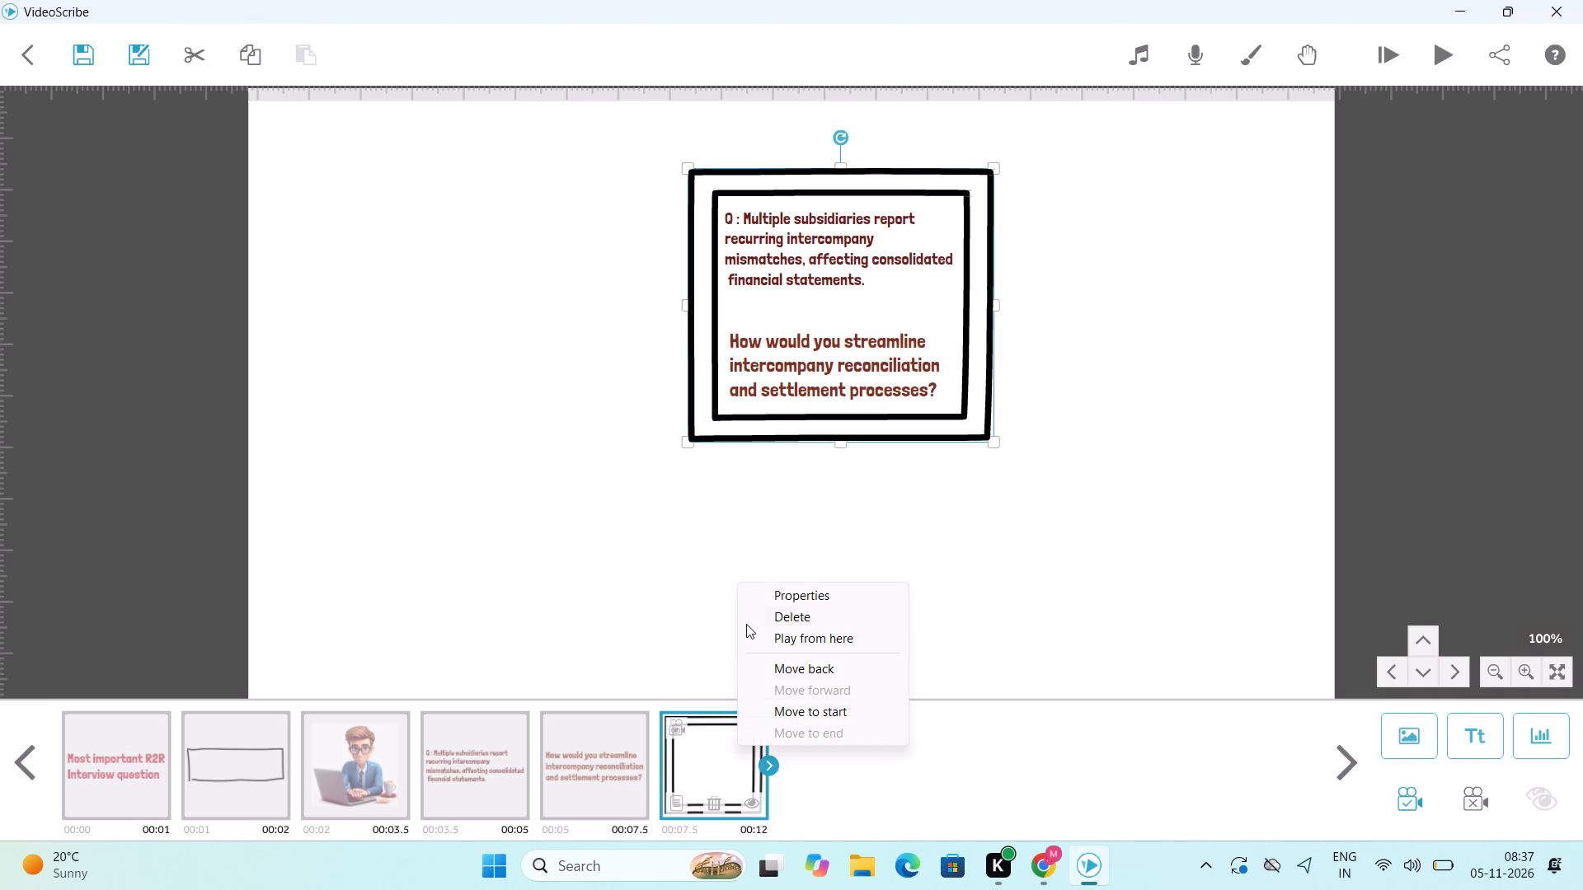
left_click(810, 589)
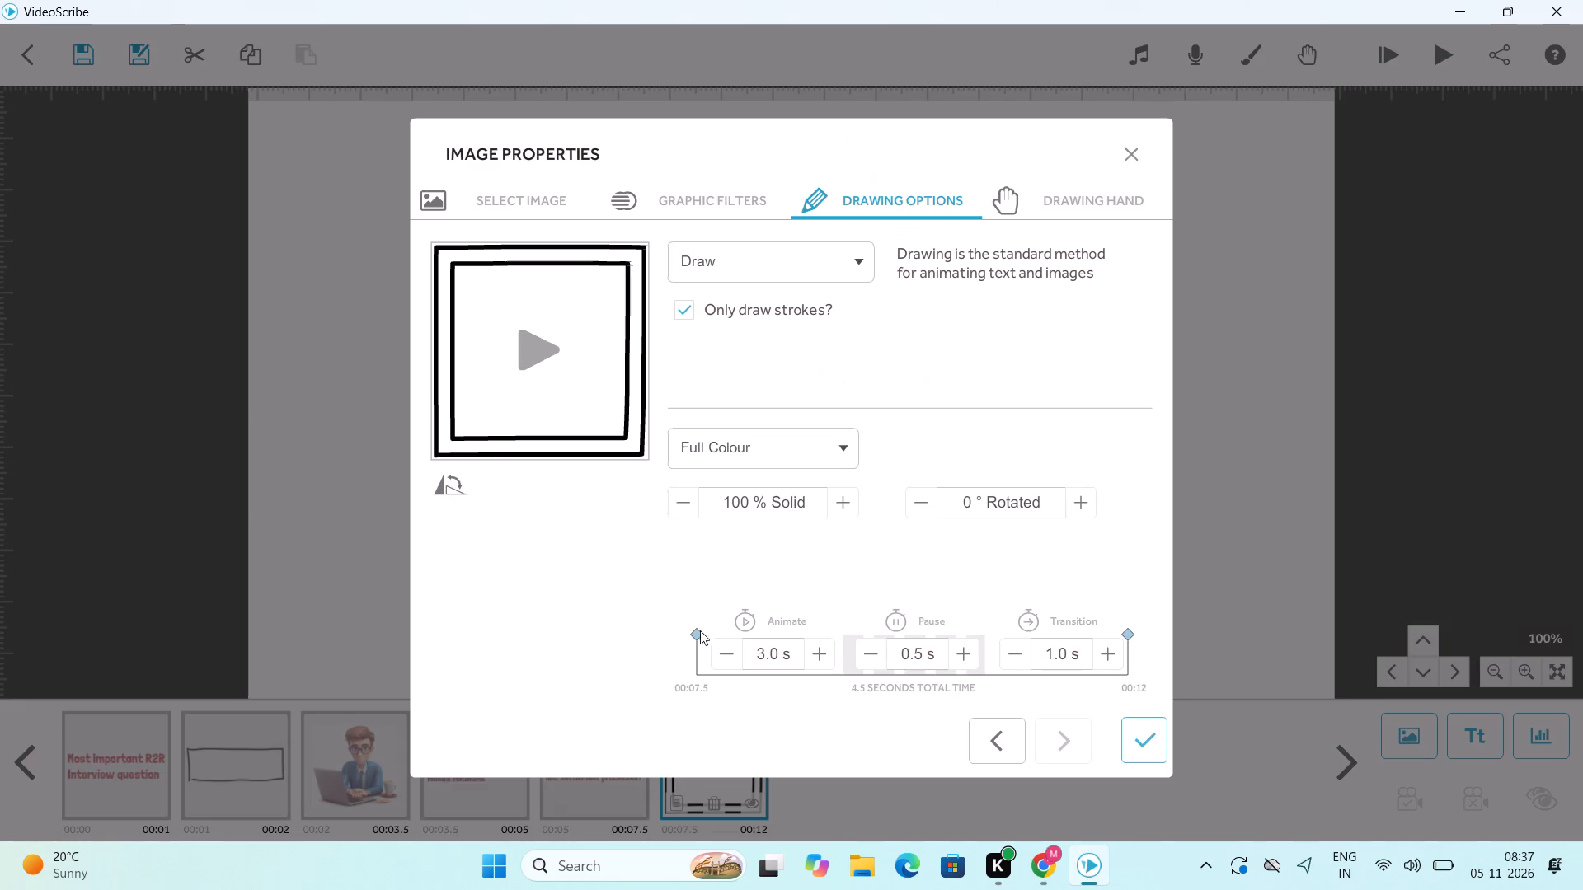
triple_click(713, 653)
left_click(713, 653)
left_click(713, 653)
left_click(818, 664)
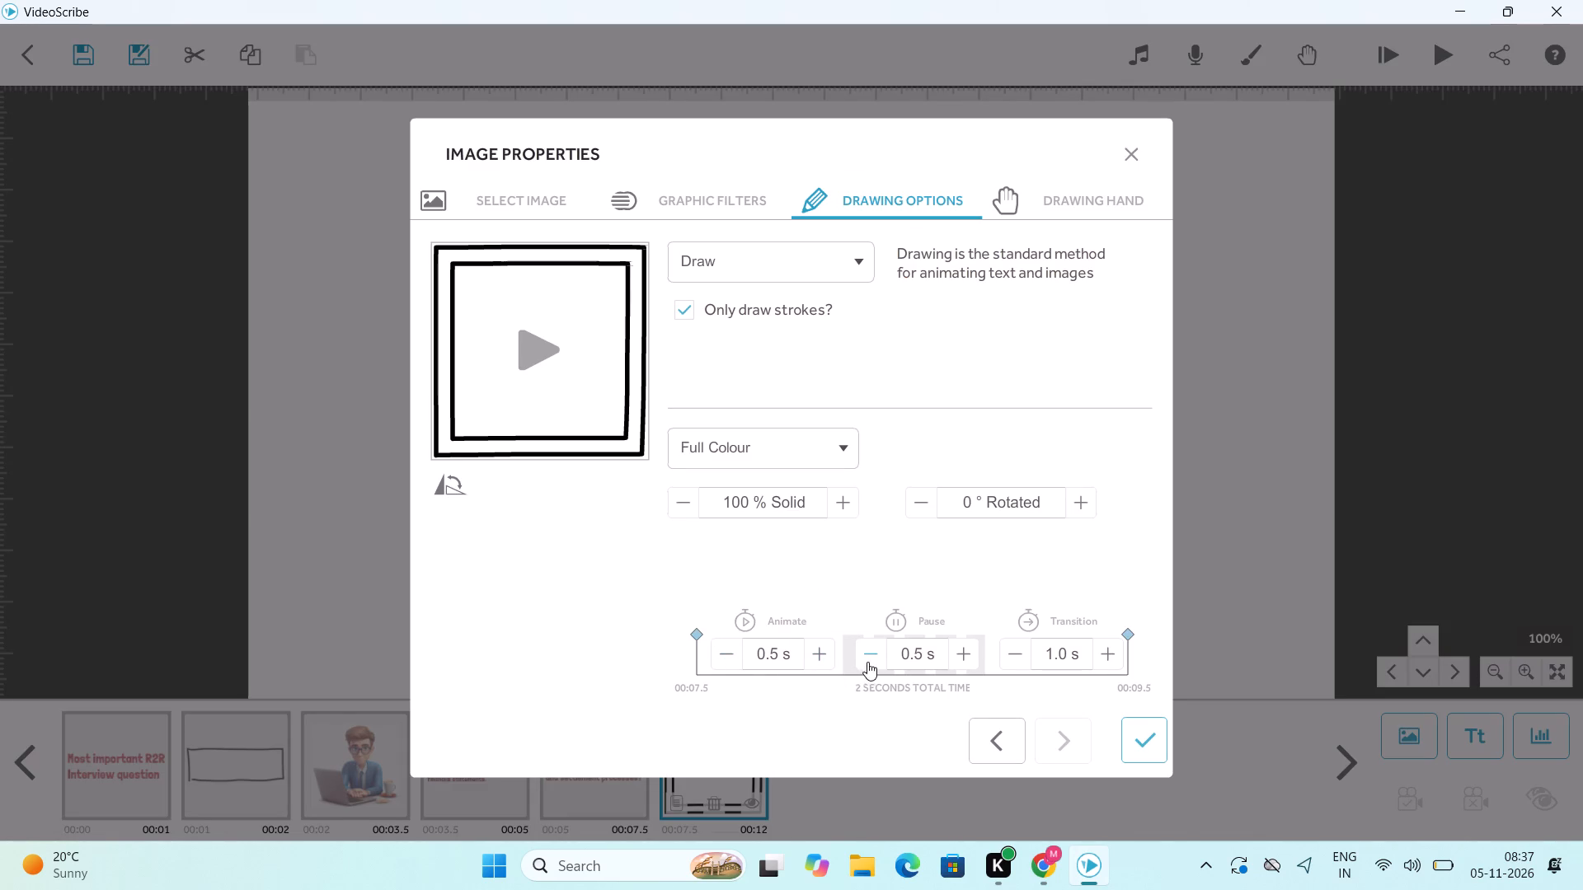
left_click(867, 661)
left_click_drag(1016, 658, 1141, 738)
left_click(1141, 738)
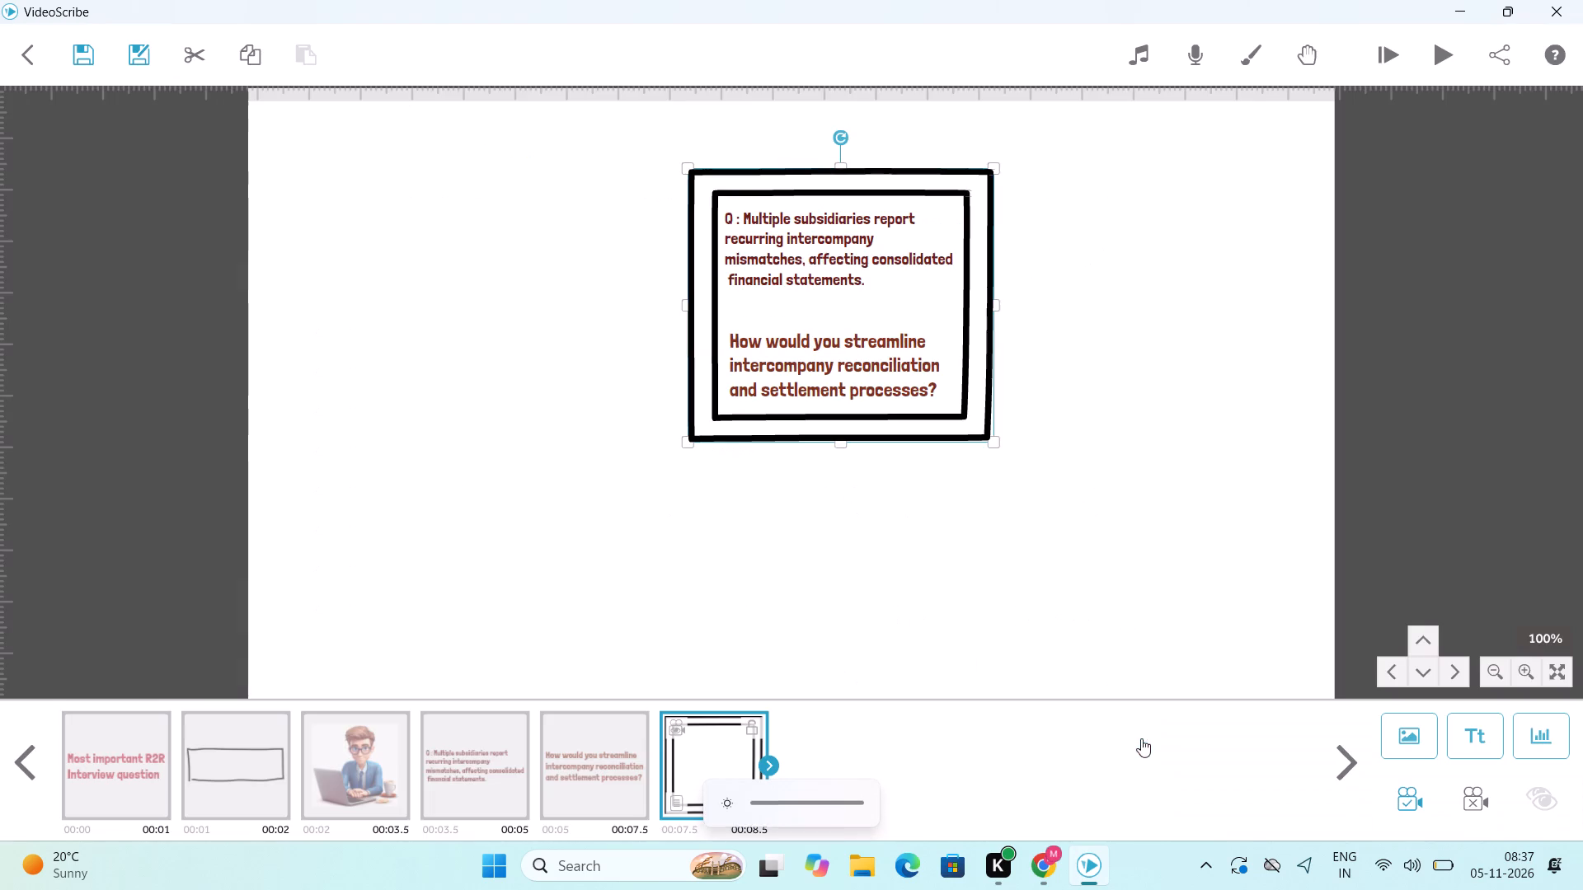
Change the double frame's animation from Draw to Move In, entering diagonally from the upper-left corner.
right_click(715, 762)
left_click(777, 602)
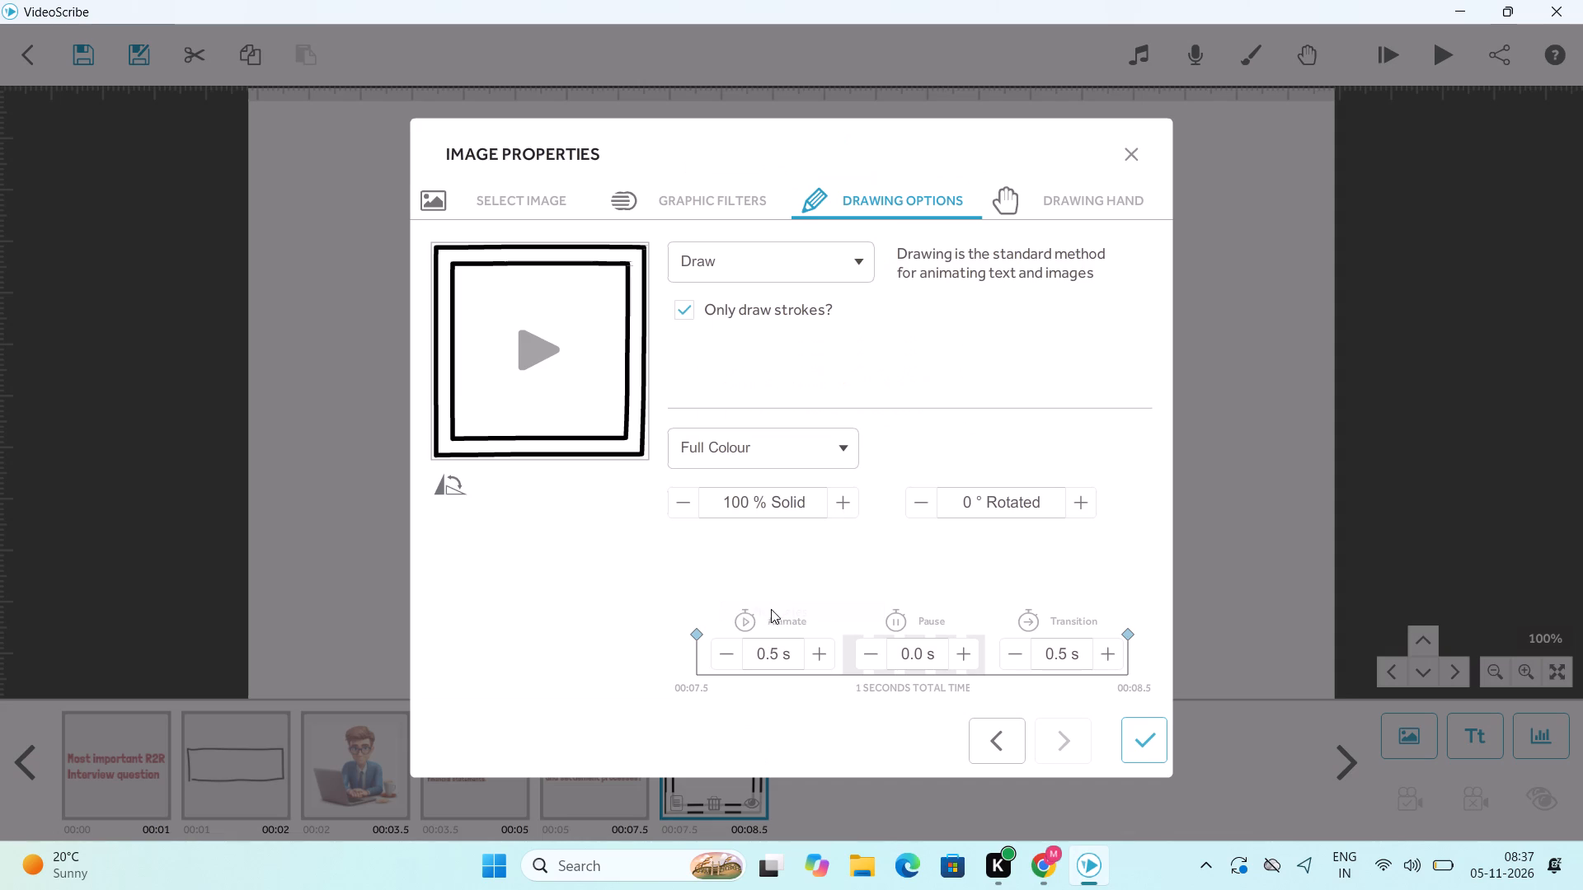
left_click(838, 260)
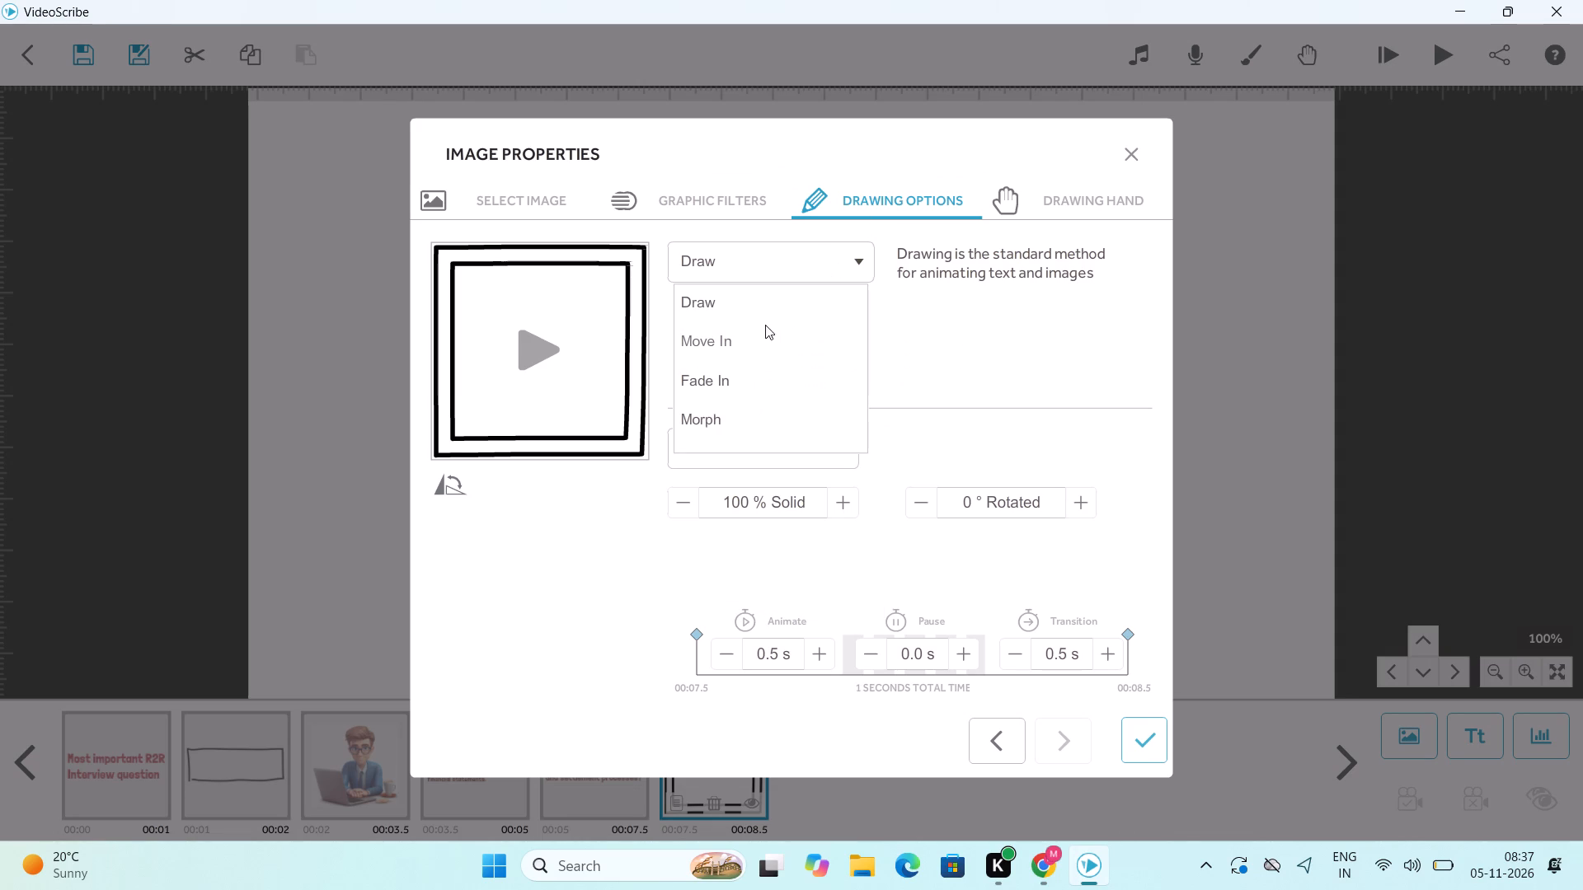
left_click(722, 334)
left_click(918, 293)
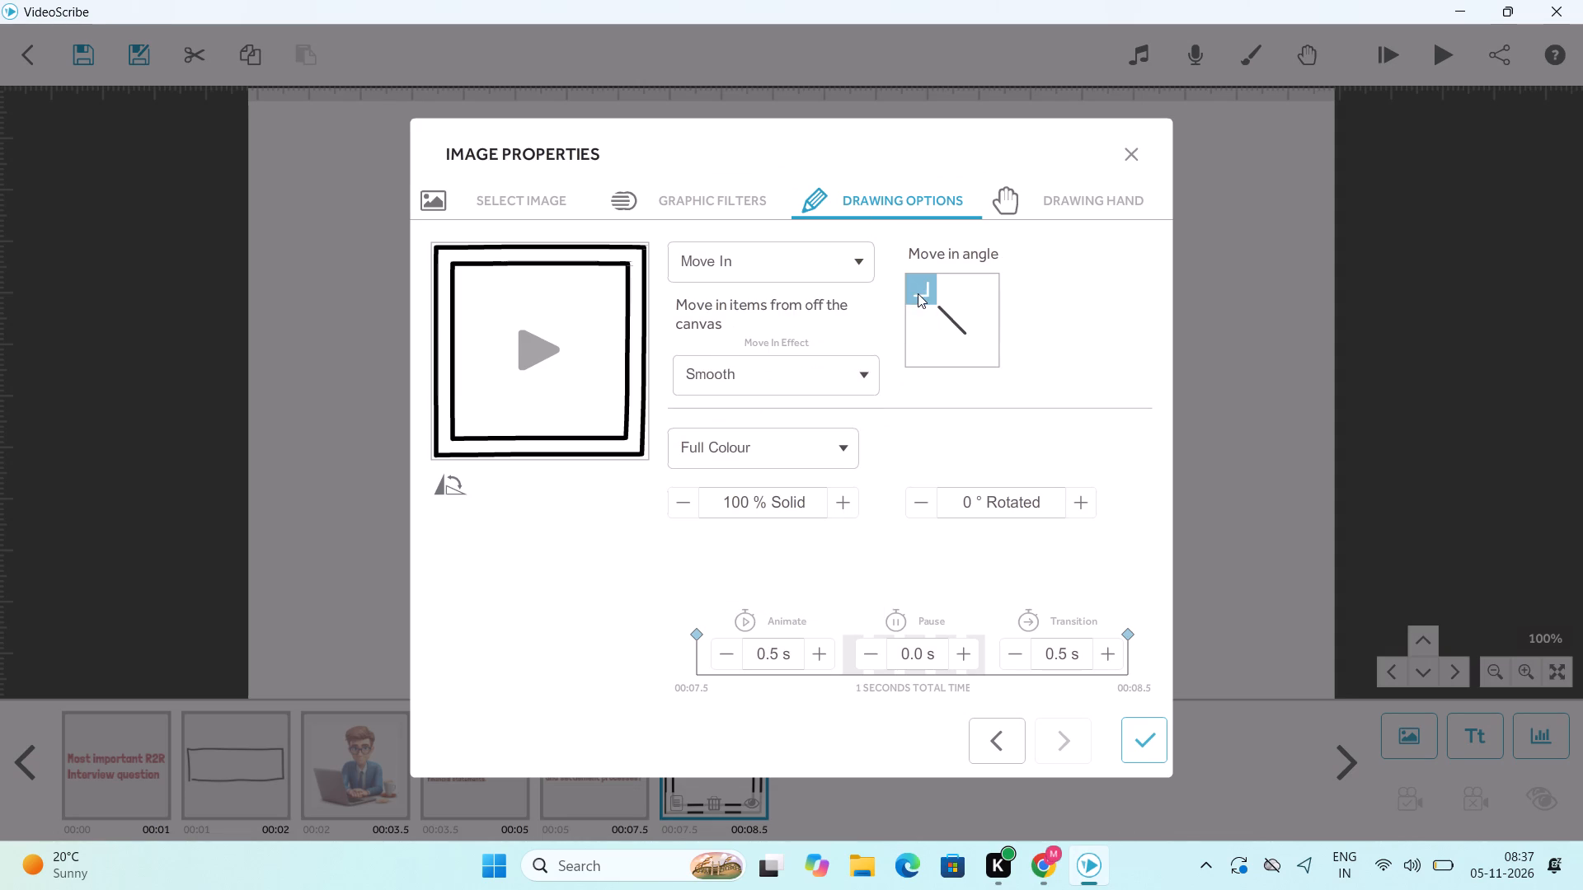
left_click(1134, 731)
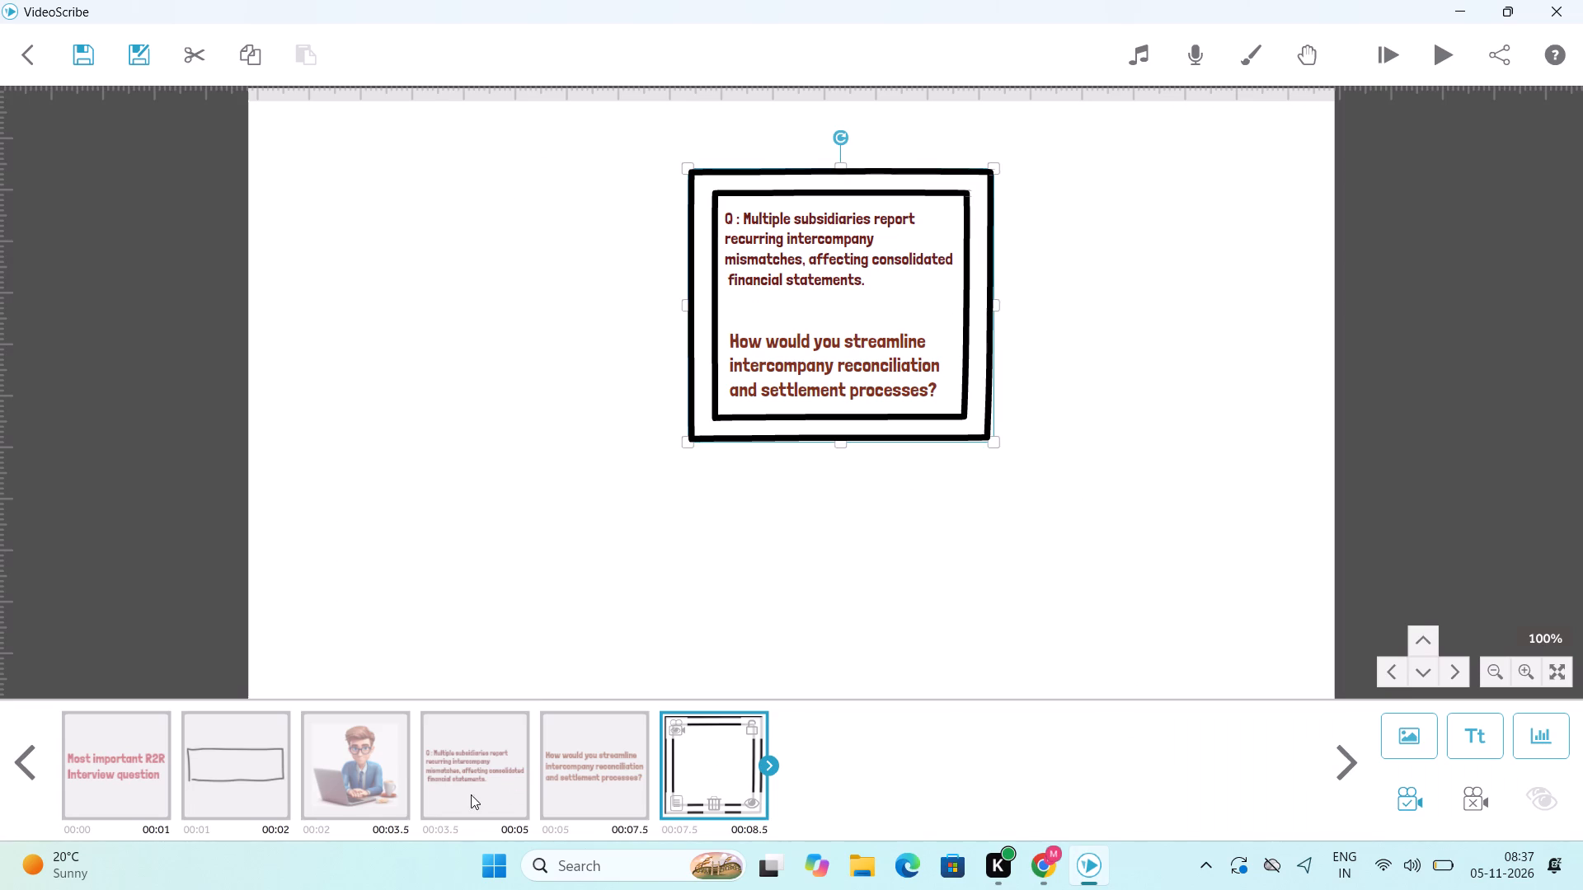
Change the drawing hand of the first question text ("Q : Multiple subsidiaries report…") to the pale horizontal hand holding a pen.
left_click(465, 781)
right_click(465, 781)
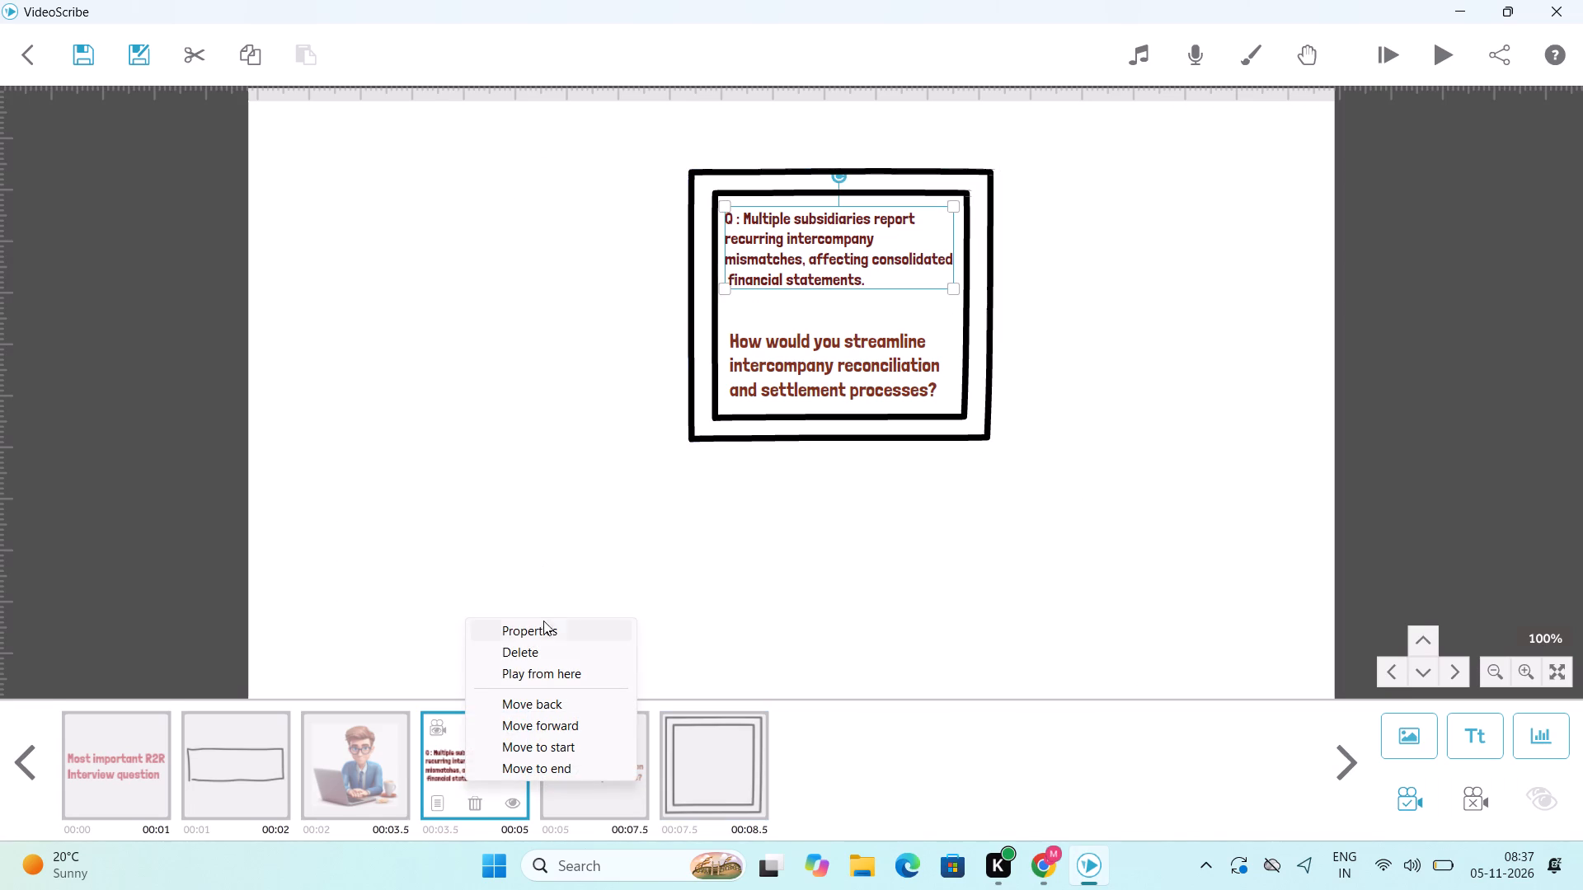
left_click(542, 624)
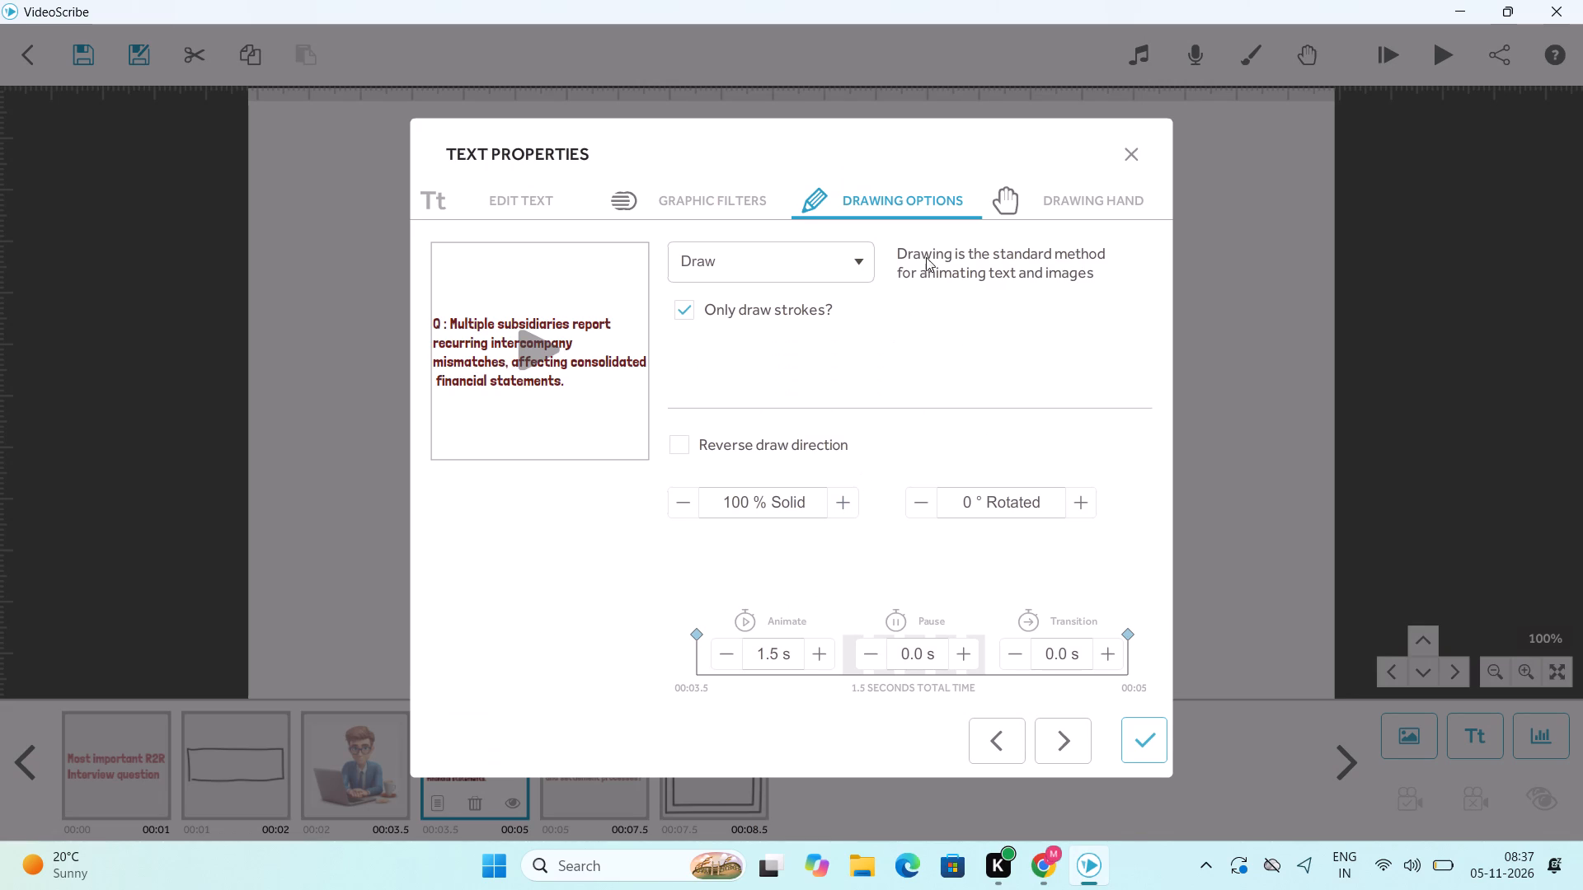
left_click(1071, 213)
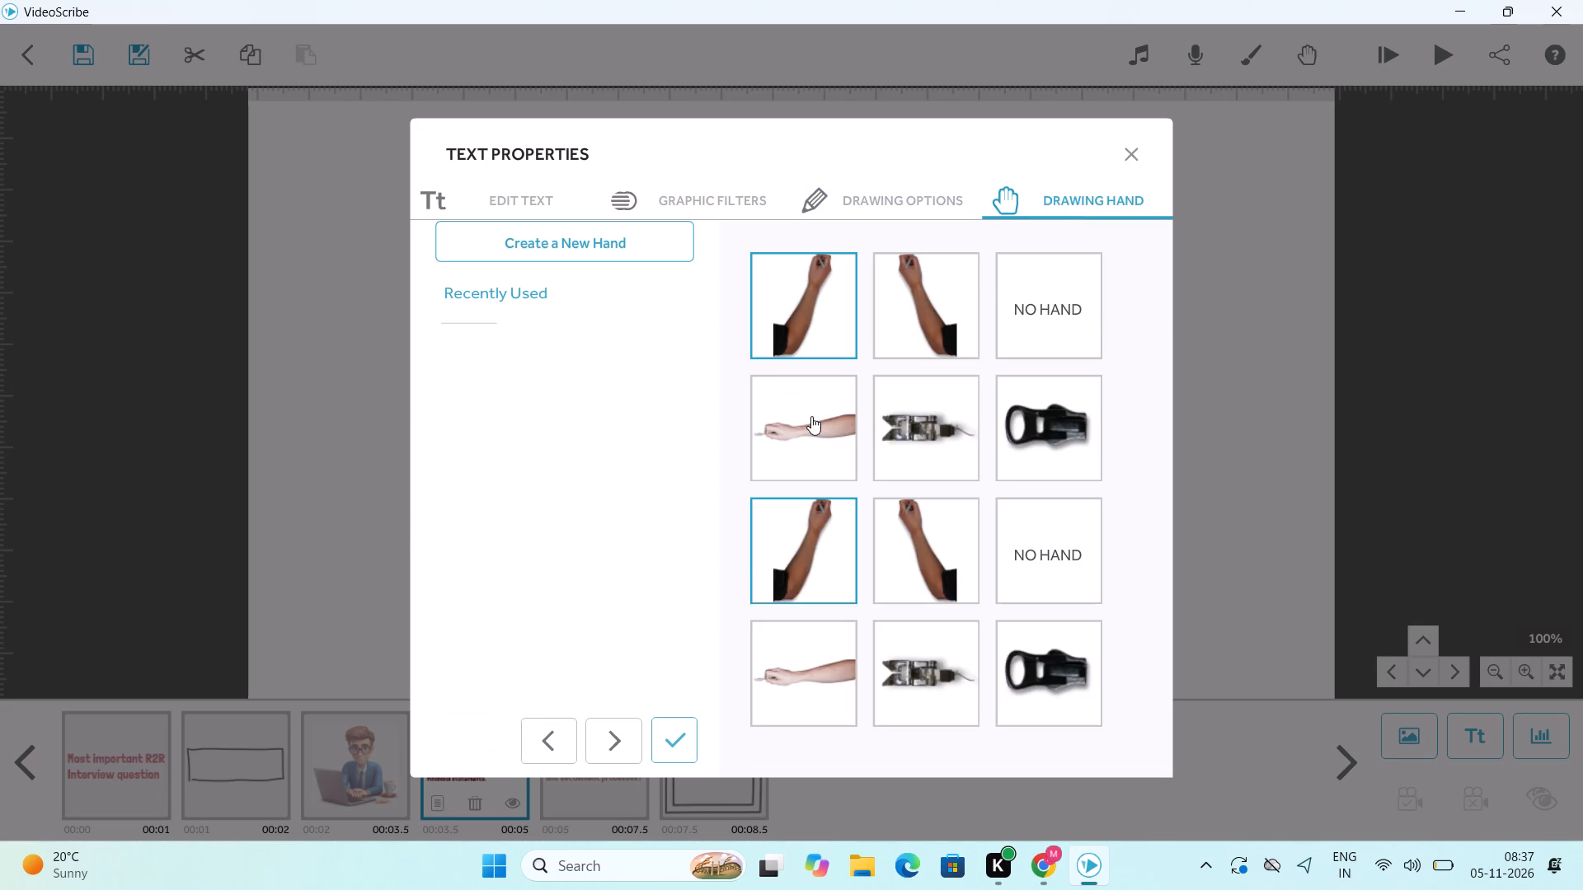
left_click(811, 416)
left_click(1096, 652)
left_click(679, 734)
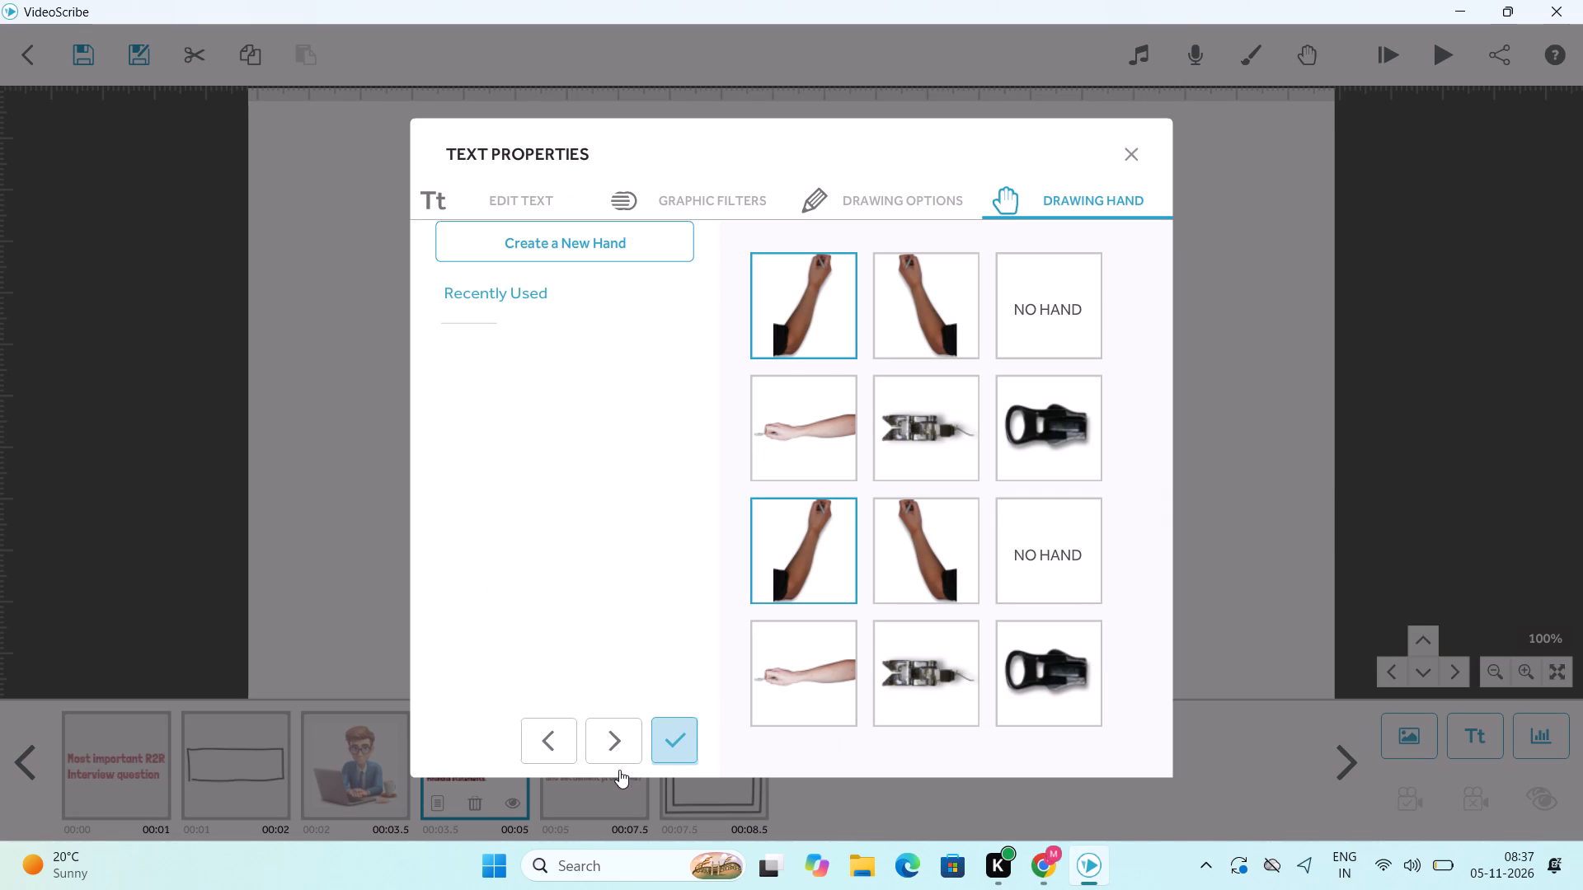
Shorten the animate time of the "How would you streamline…" question text to 0.5 s.
left_click(619, 772)
right_click(619, 772)
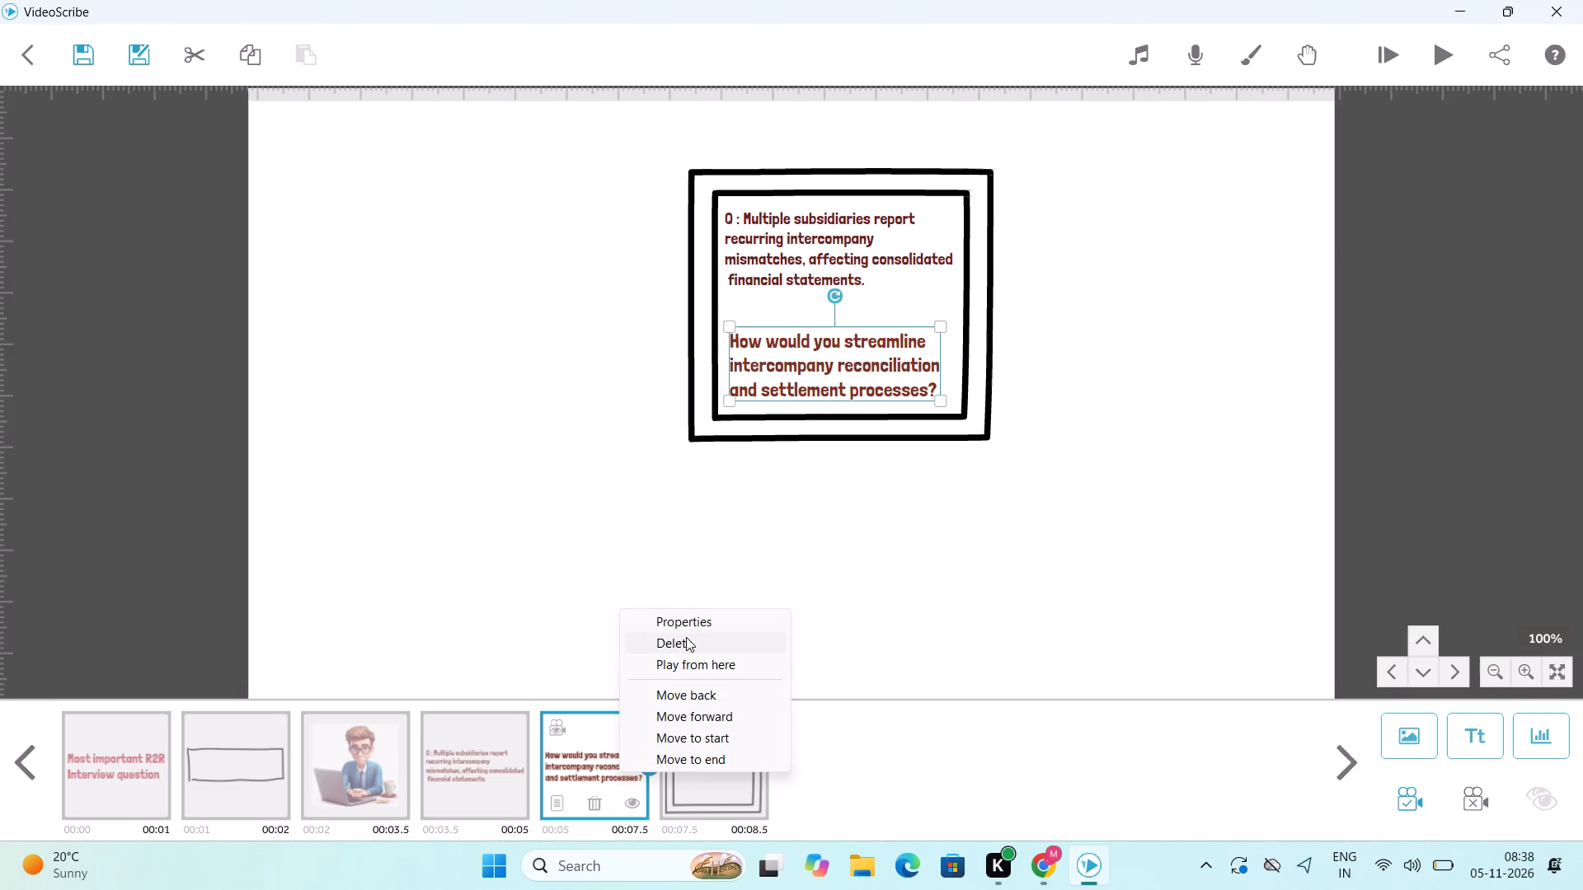
left_click(690, 619)
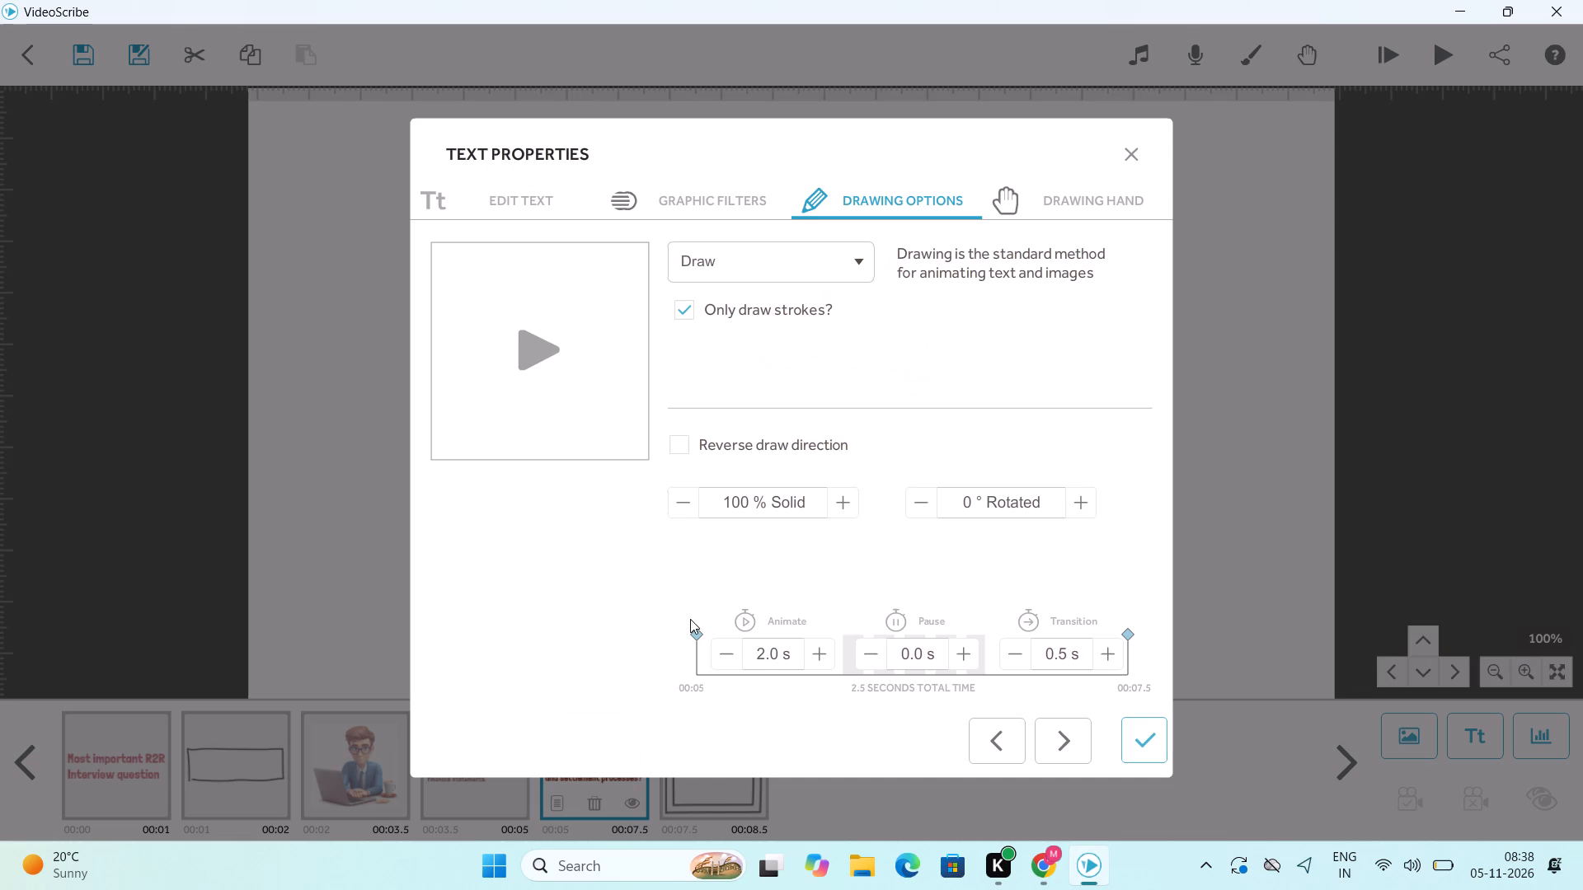
double_click(721, 669)
left_click(721, 669)
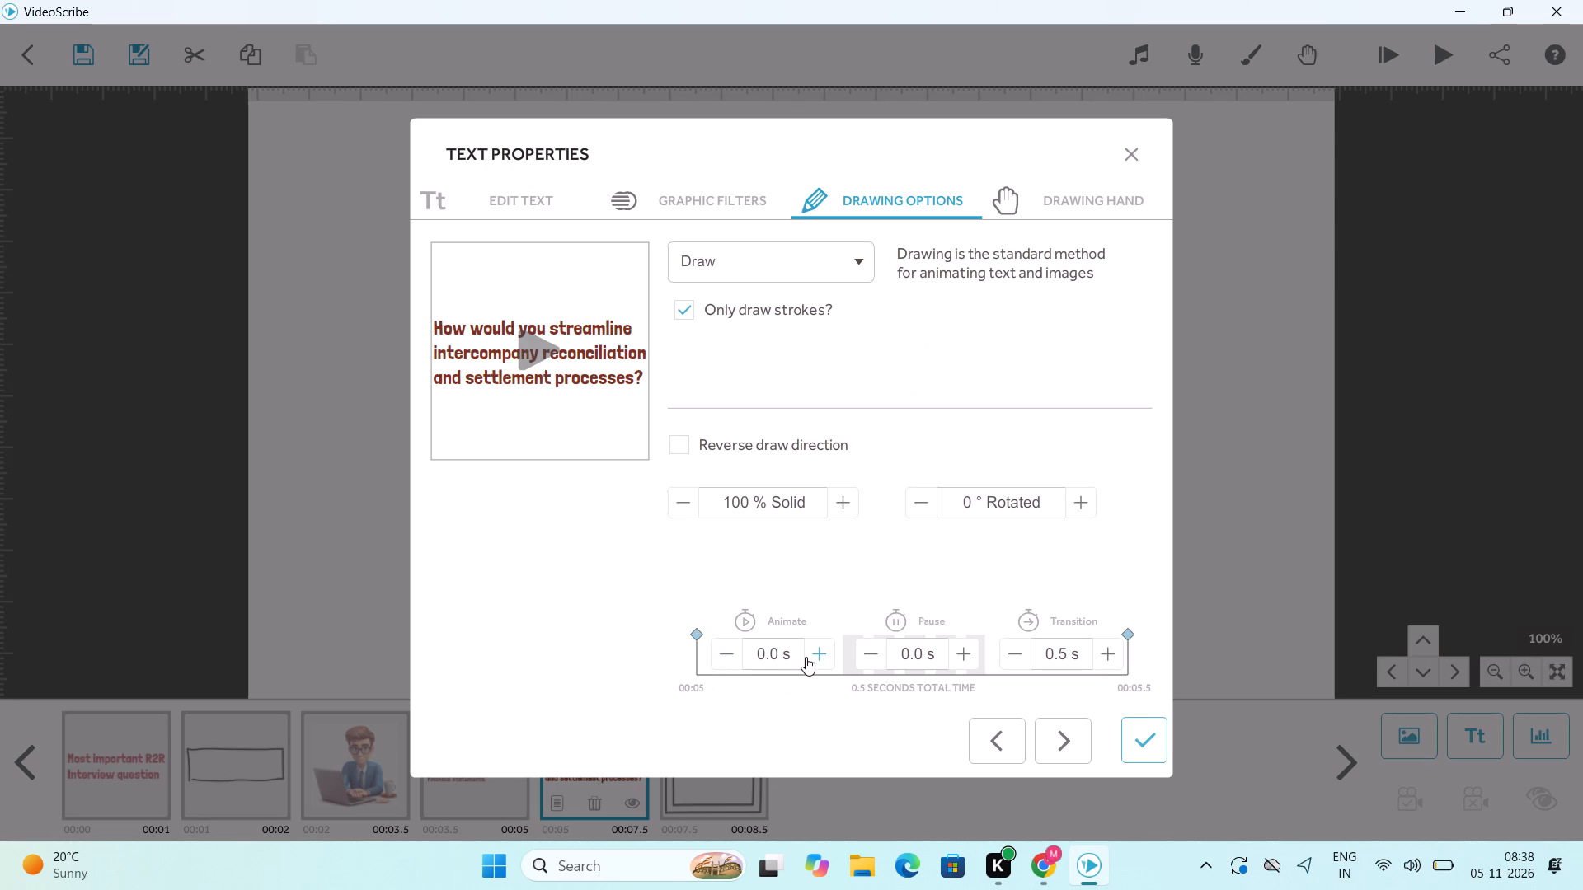
left_click(806, 657)
Change the drawing hand of the "How would you streamline…" text to the pale horizontal hand holding a pen.
left_click(1068, 209)
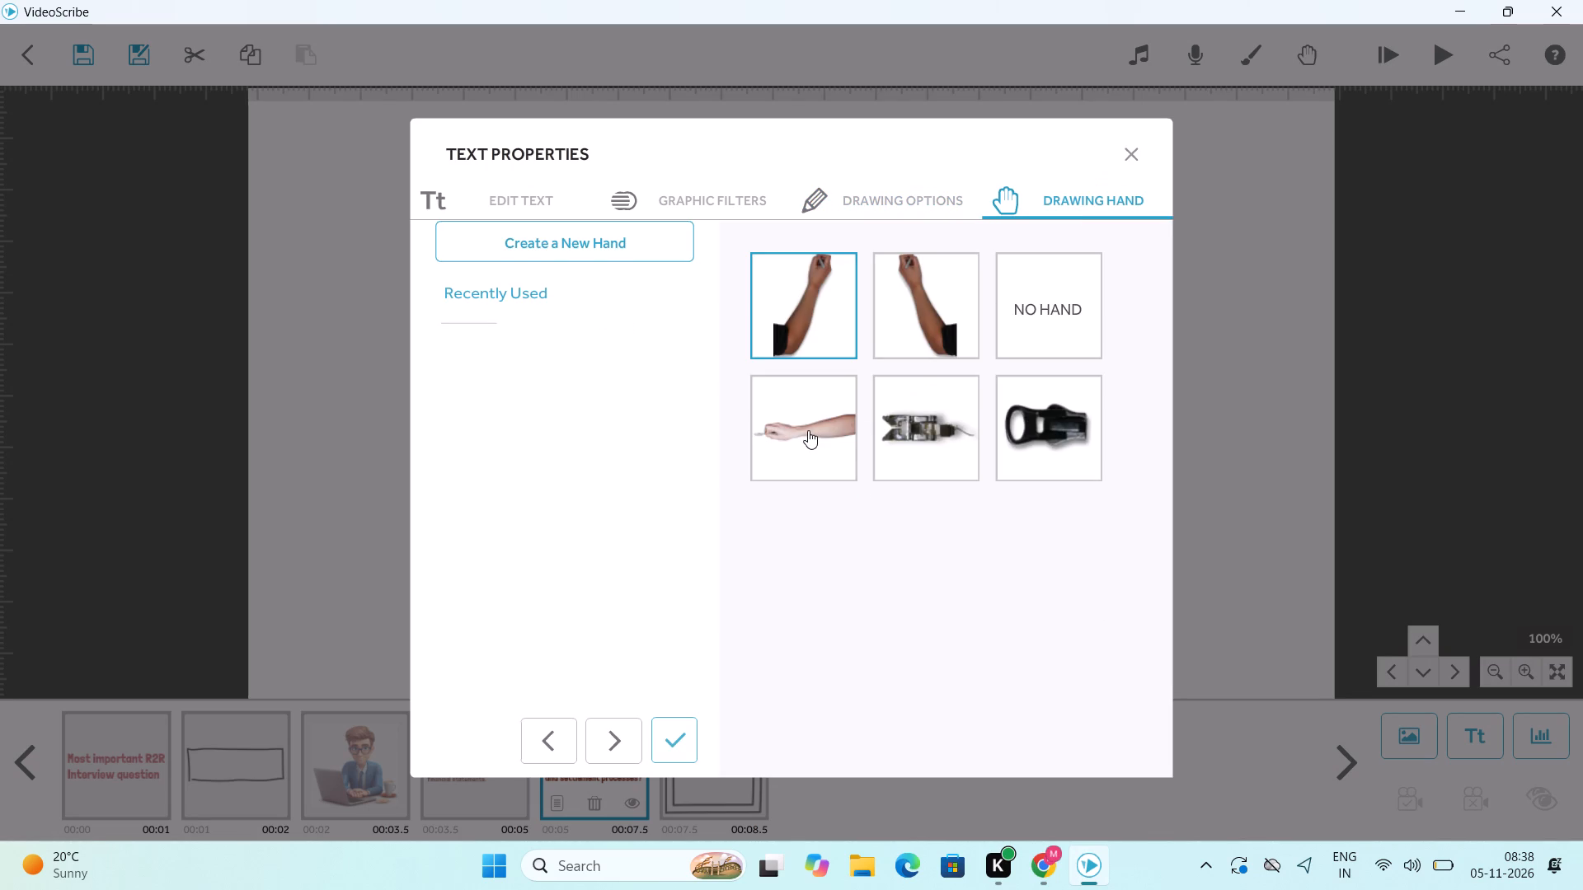
left_click(808, 430)
left_click(1081, 633)
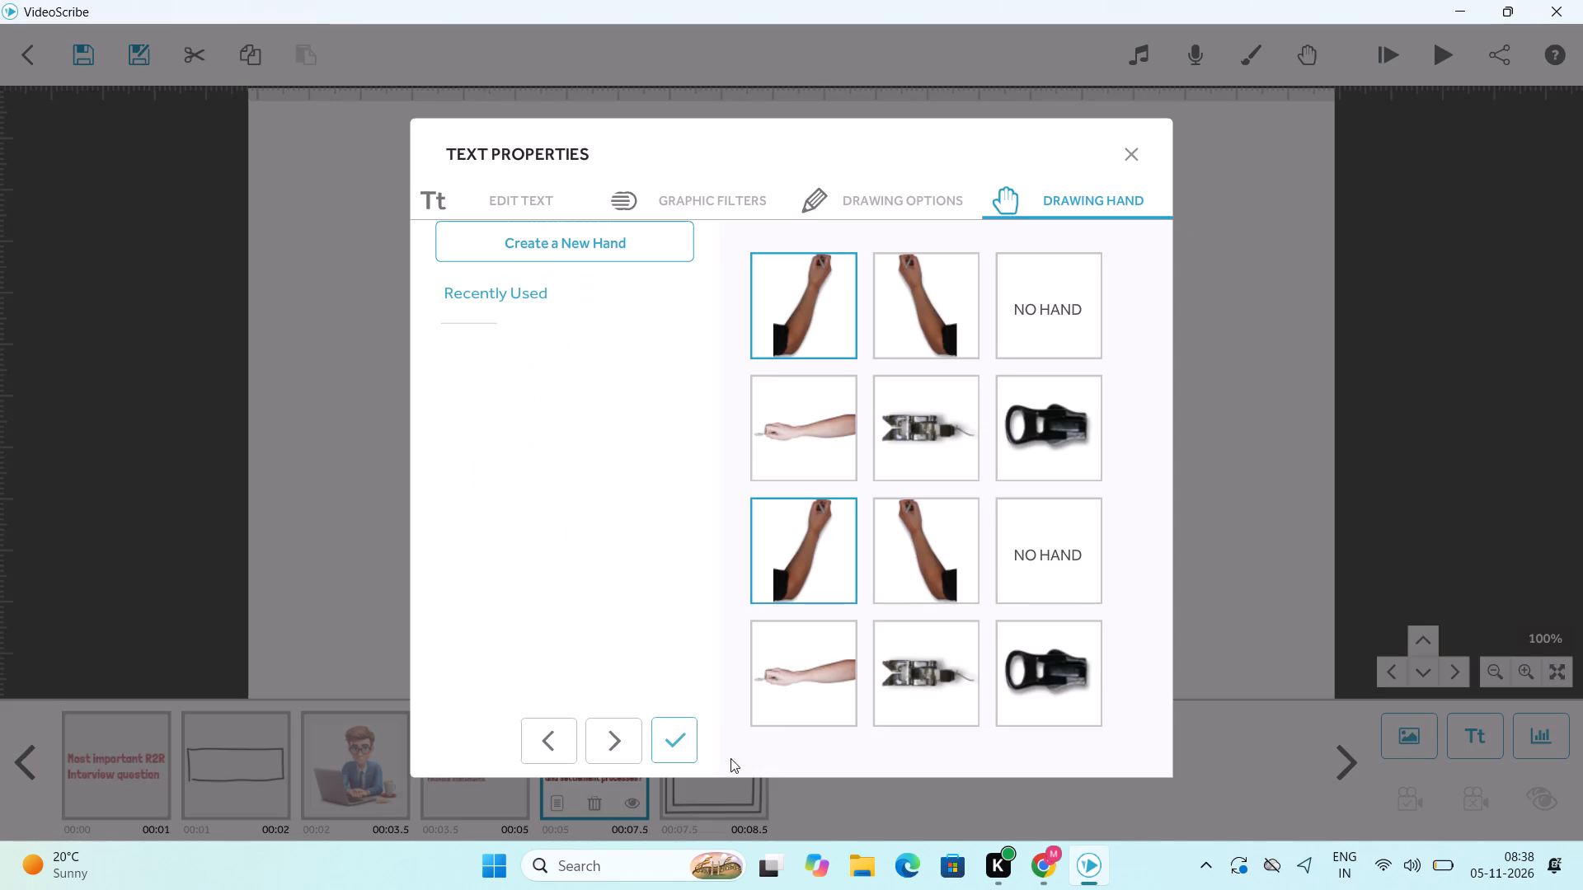
left_click(670, 751)
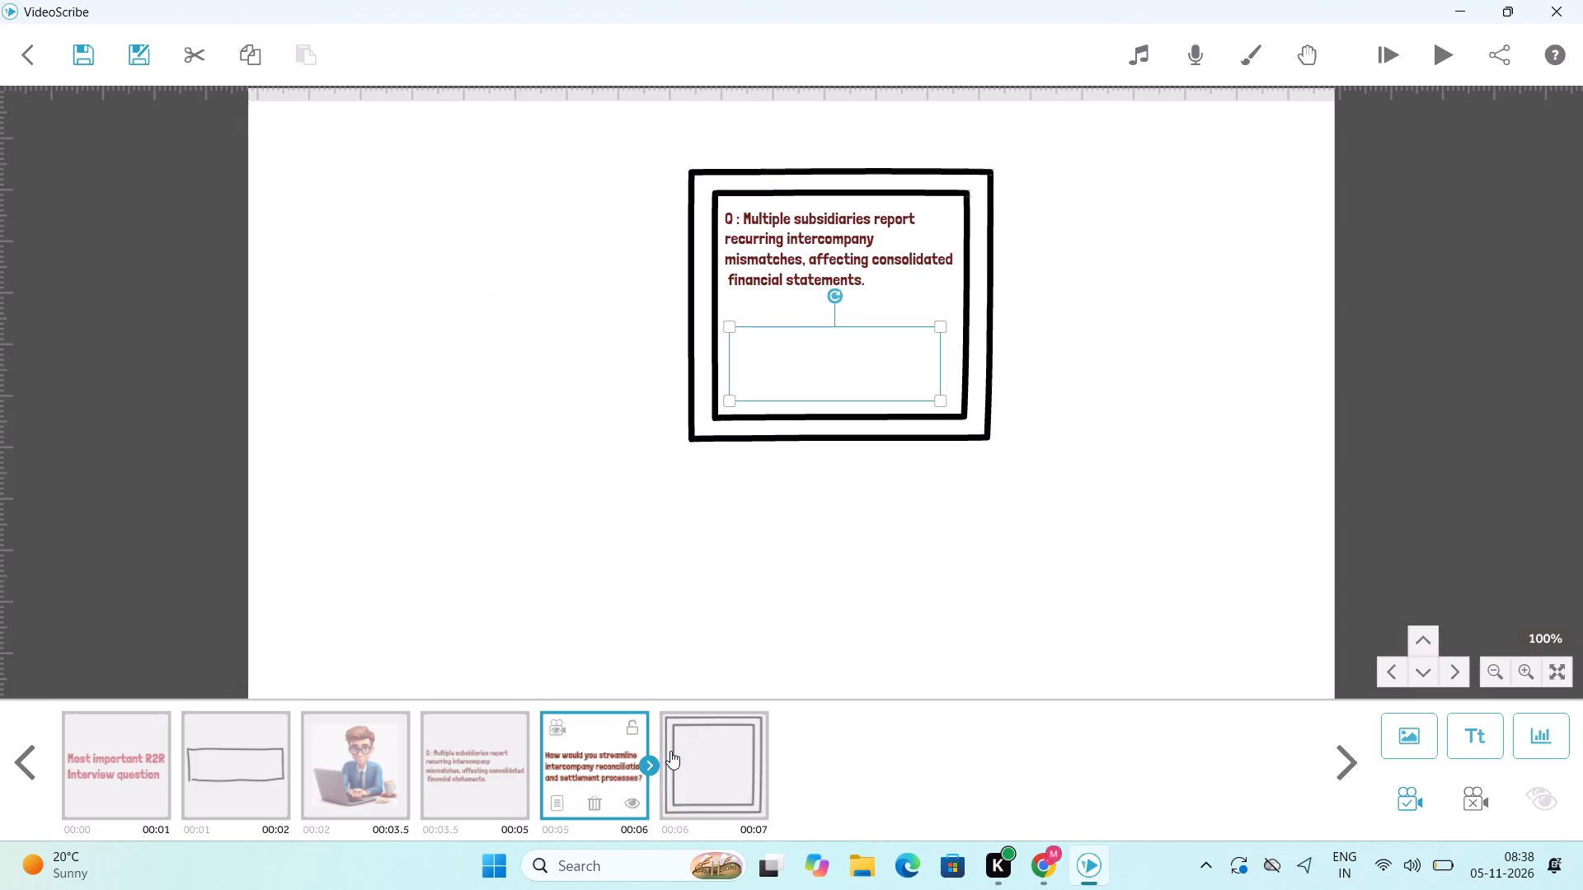
Return to the title scene and start importing a soundtrack file from the computer as the scribe's music.
double_click(135, 781)
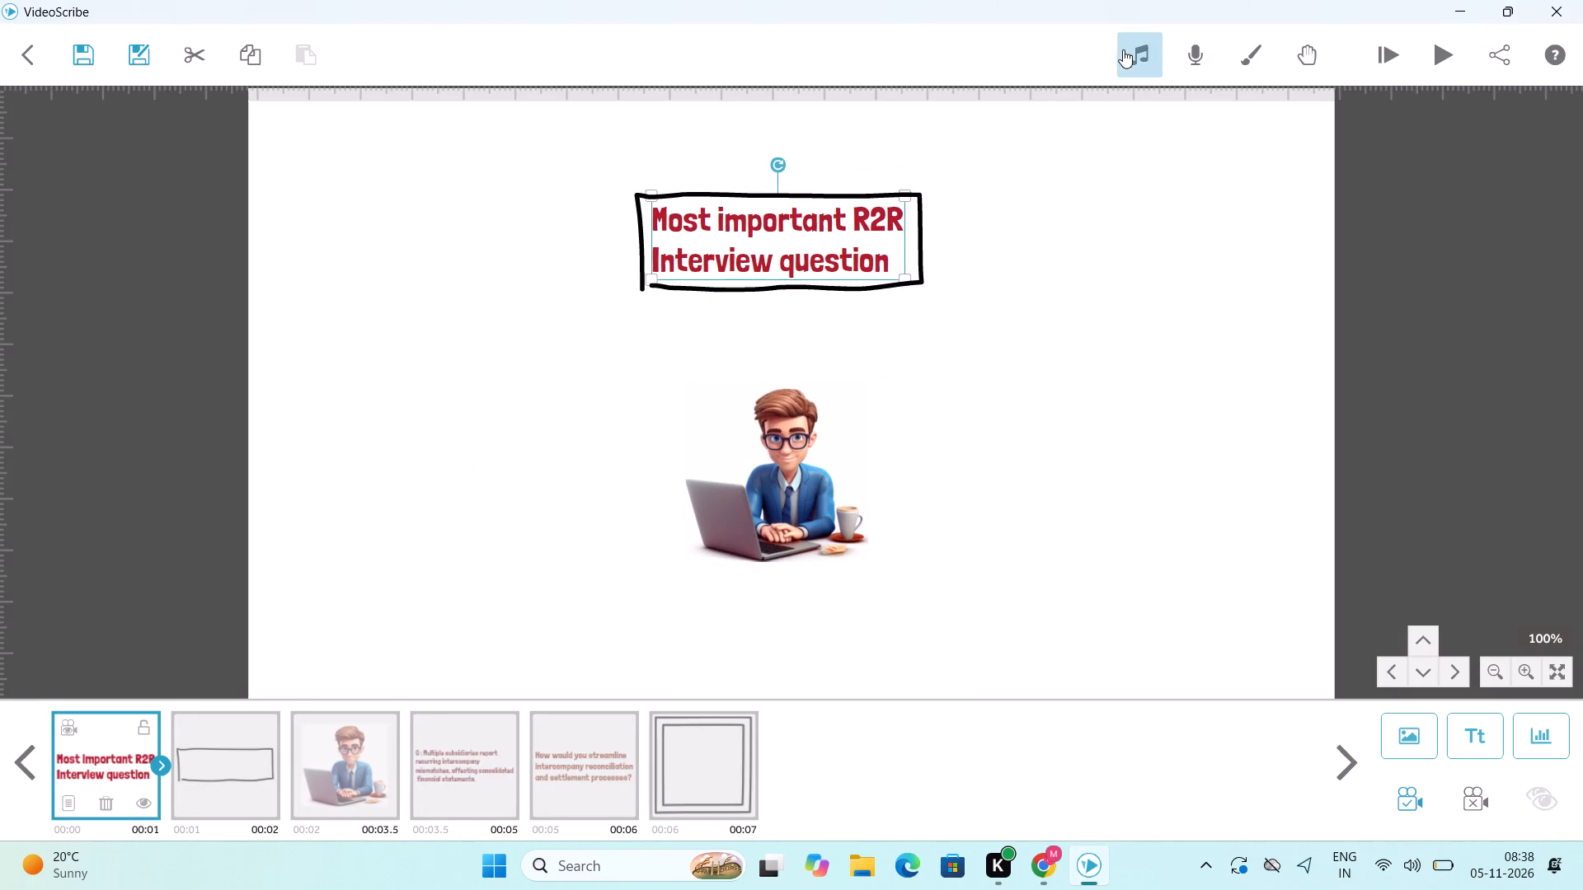
left_click(1147, 54)
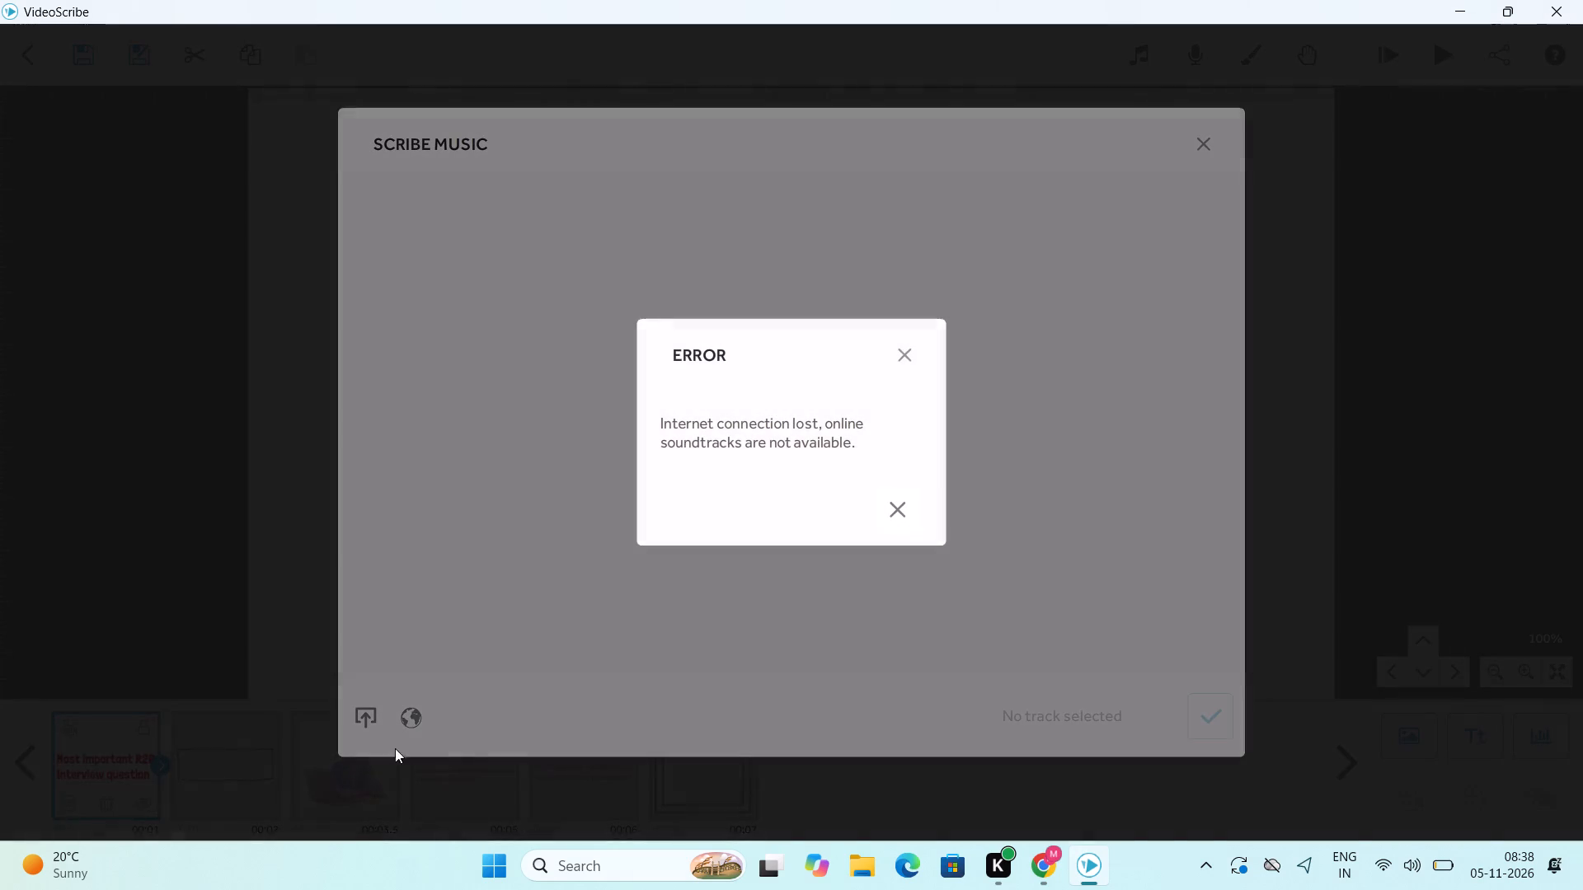
left_click_drag(887, 520, 367, 729)
left_click(367, 729)
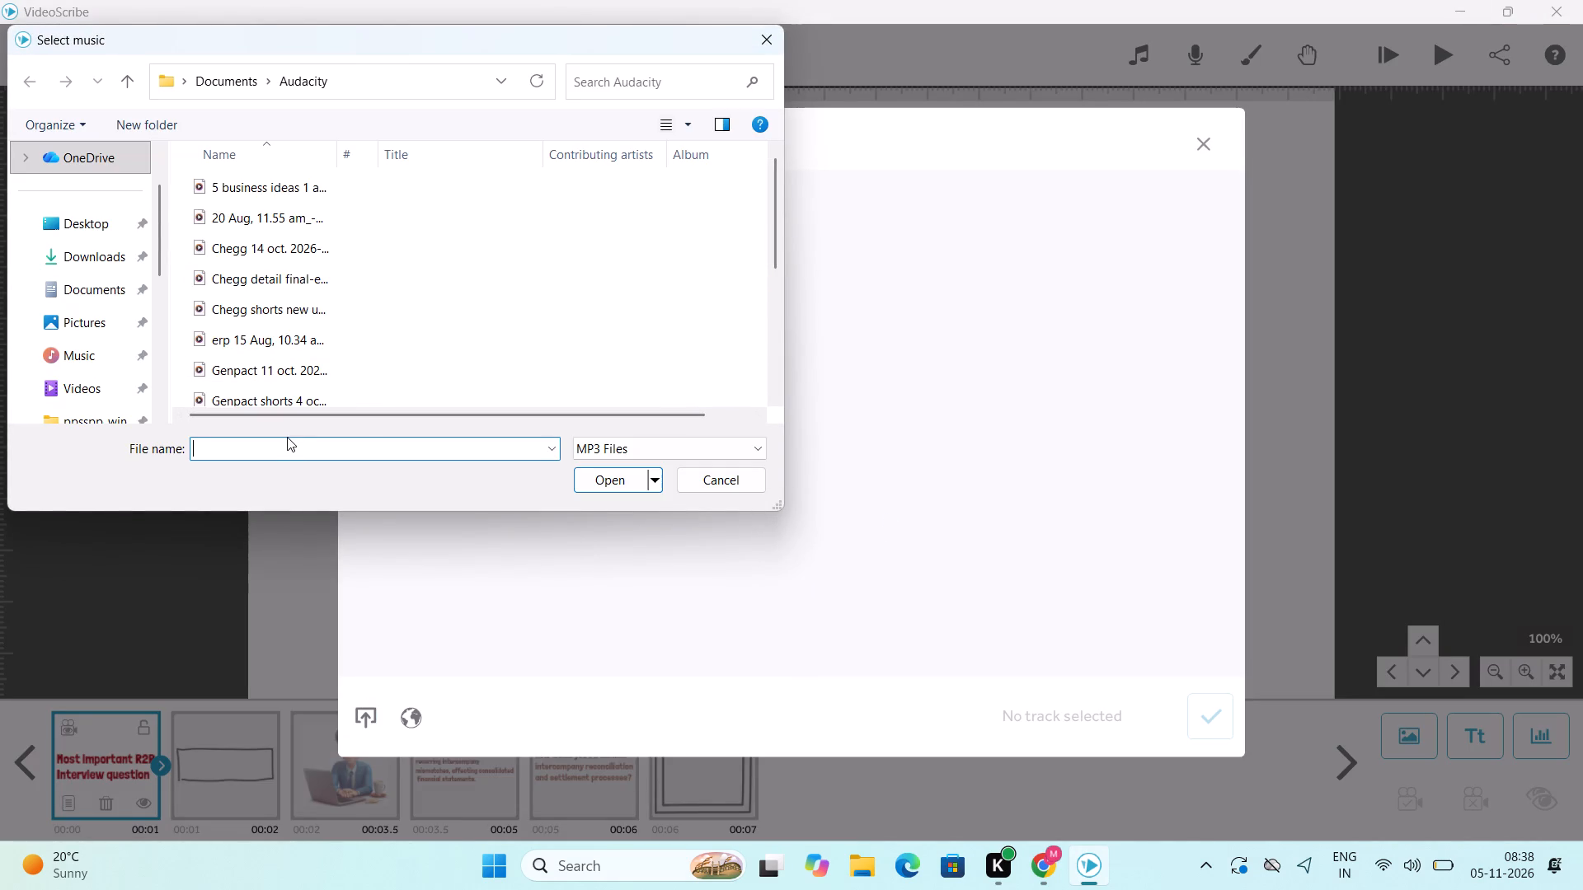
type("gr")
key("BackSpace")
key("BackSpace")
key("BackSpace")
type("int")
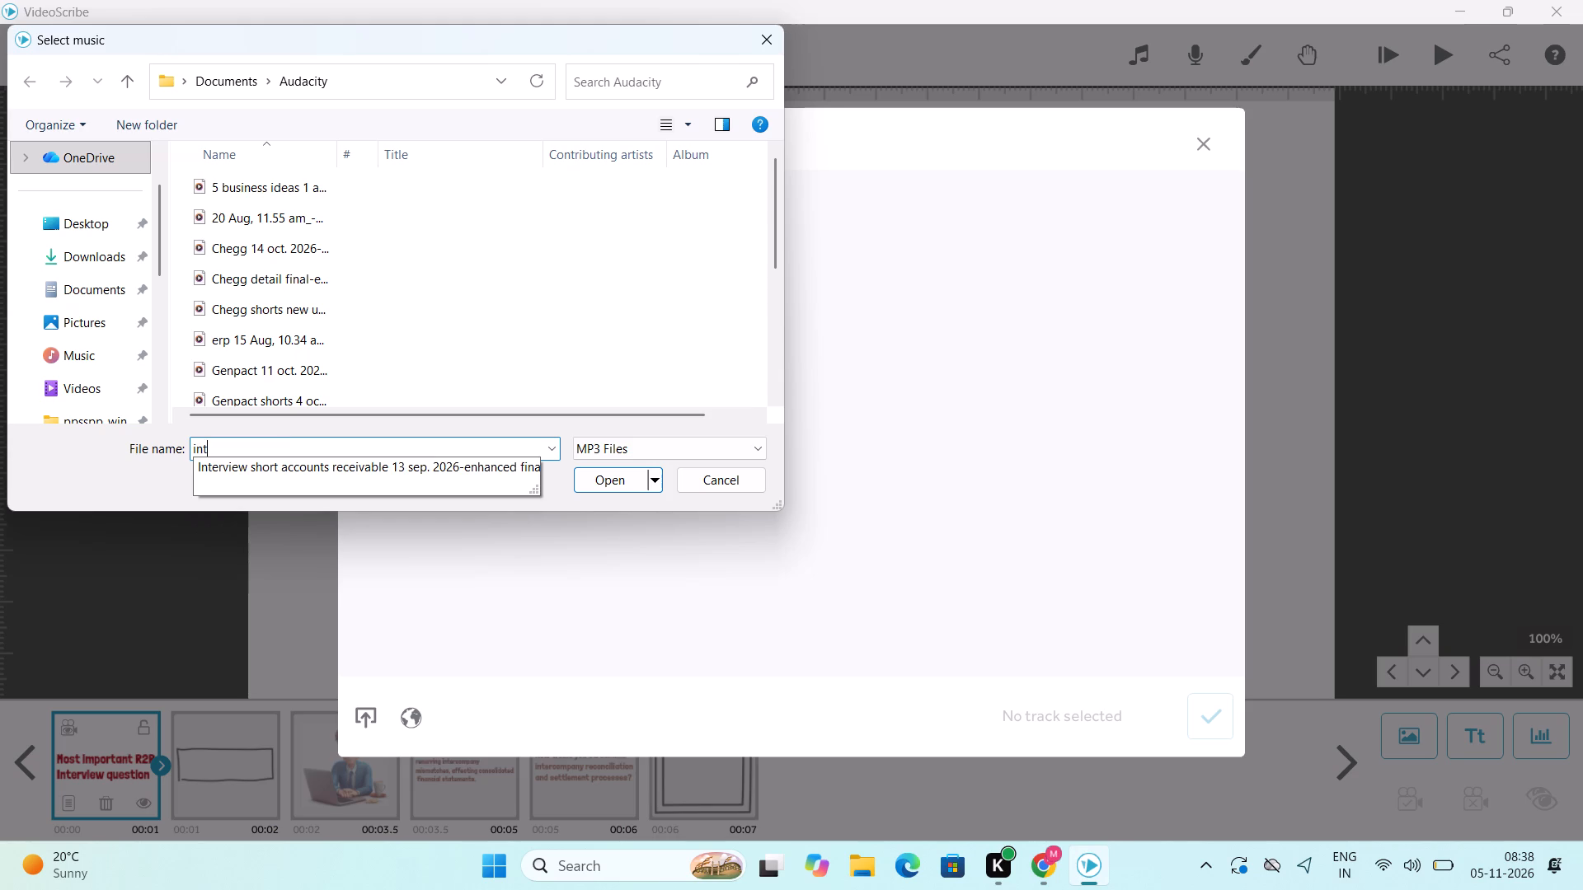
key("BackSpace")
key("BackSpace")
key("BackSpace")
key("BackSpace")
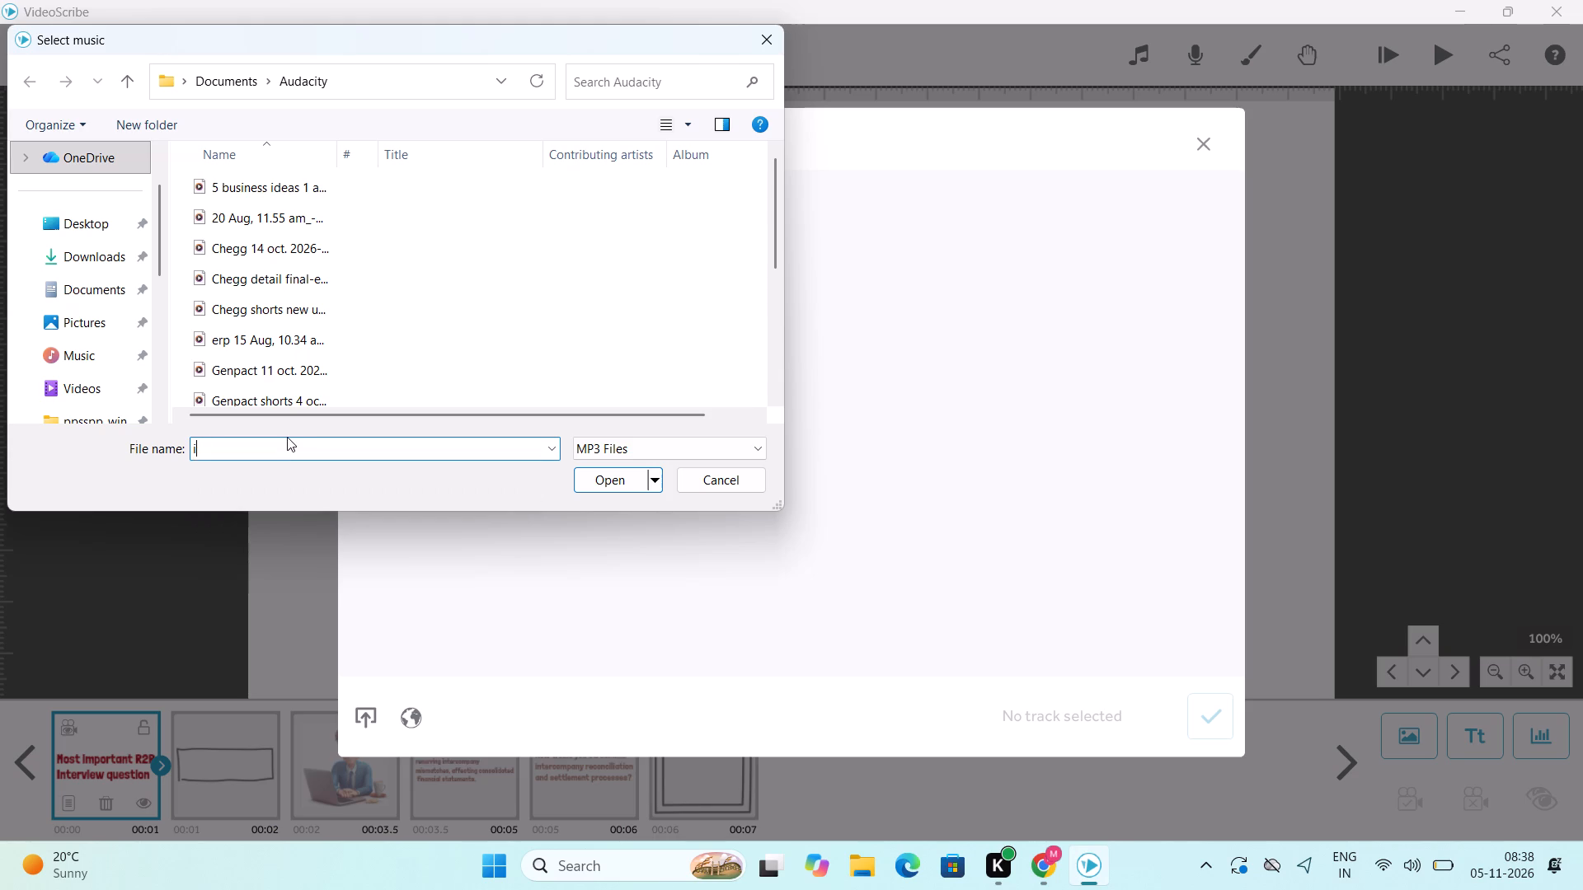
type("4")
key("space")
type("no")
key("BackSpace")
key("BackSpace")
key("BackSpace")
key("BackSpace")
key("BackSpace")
Find the MP3 "R2R Interview Questions 4 nov 2026-v2" in the Audacity folder and apply it as the video's soundtrack.
scroll(369, 255, "down", 1)
left_click(313, 399)
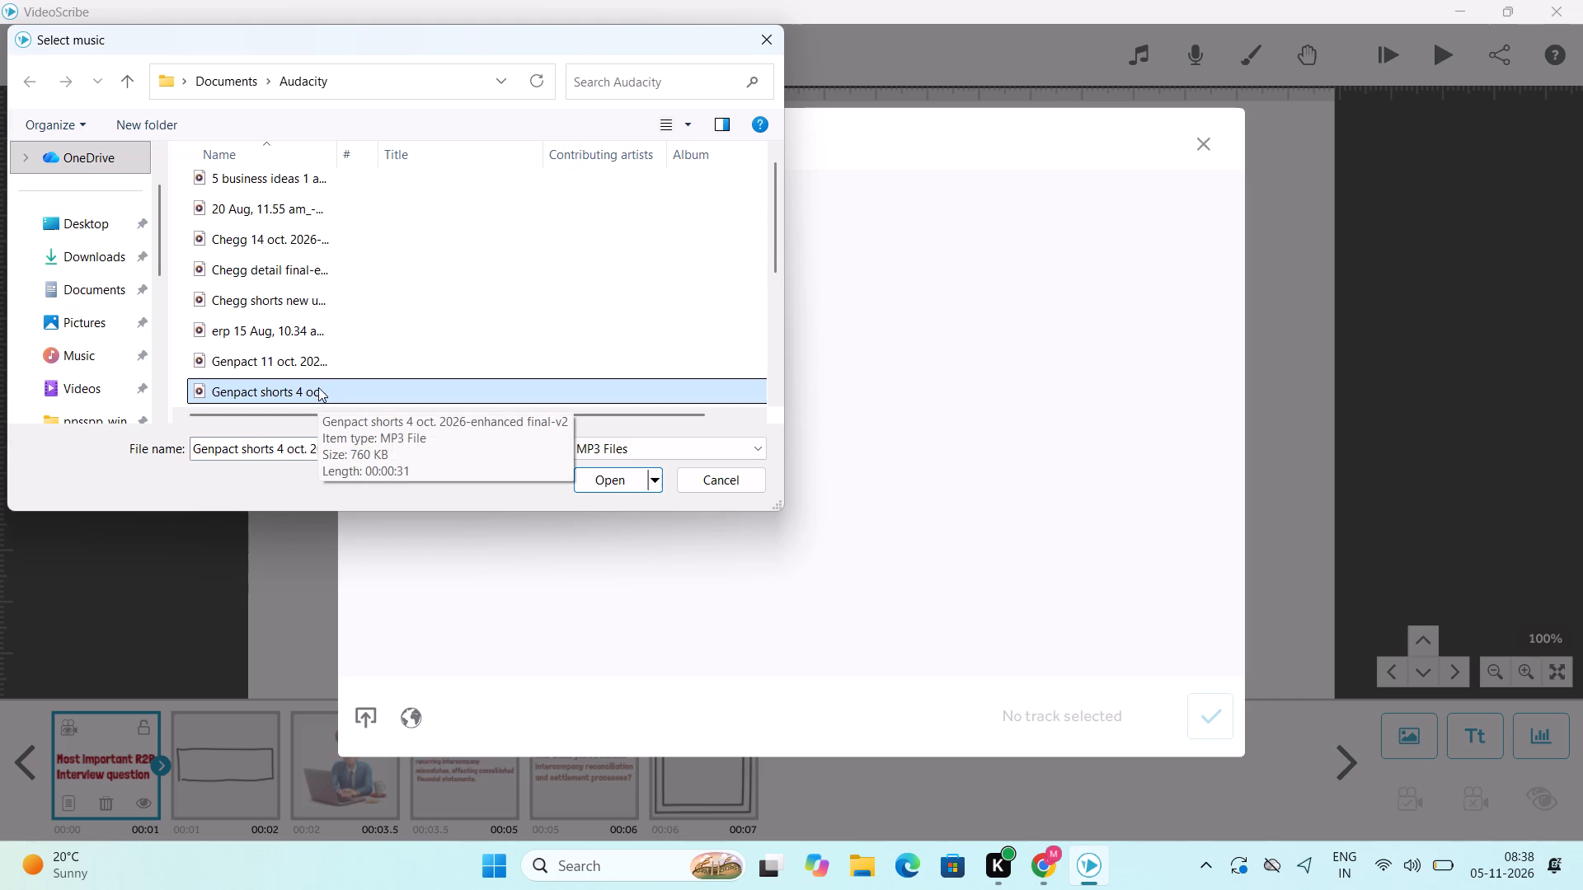
scroll(329, 367, "down", 1)
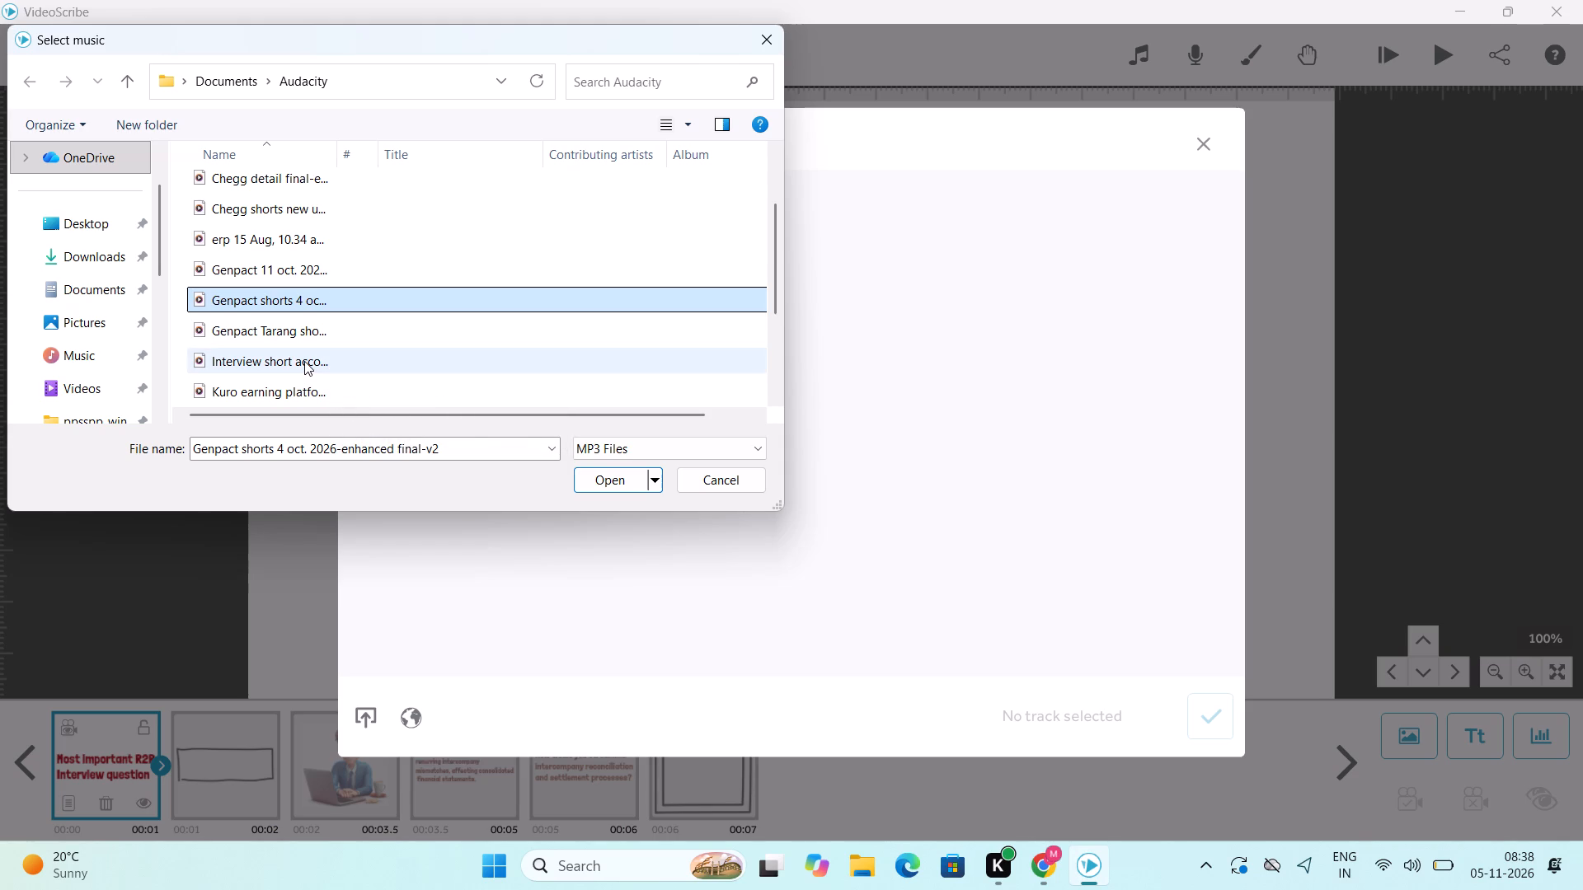
left_click(304, 361)
scroll(304, 361, "down", 1)
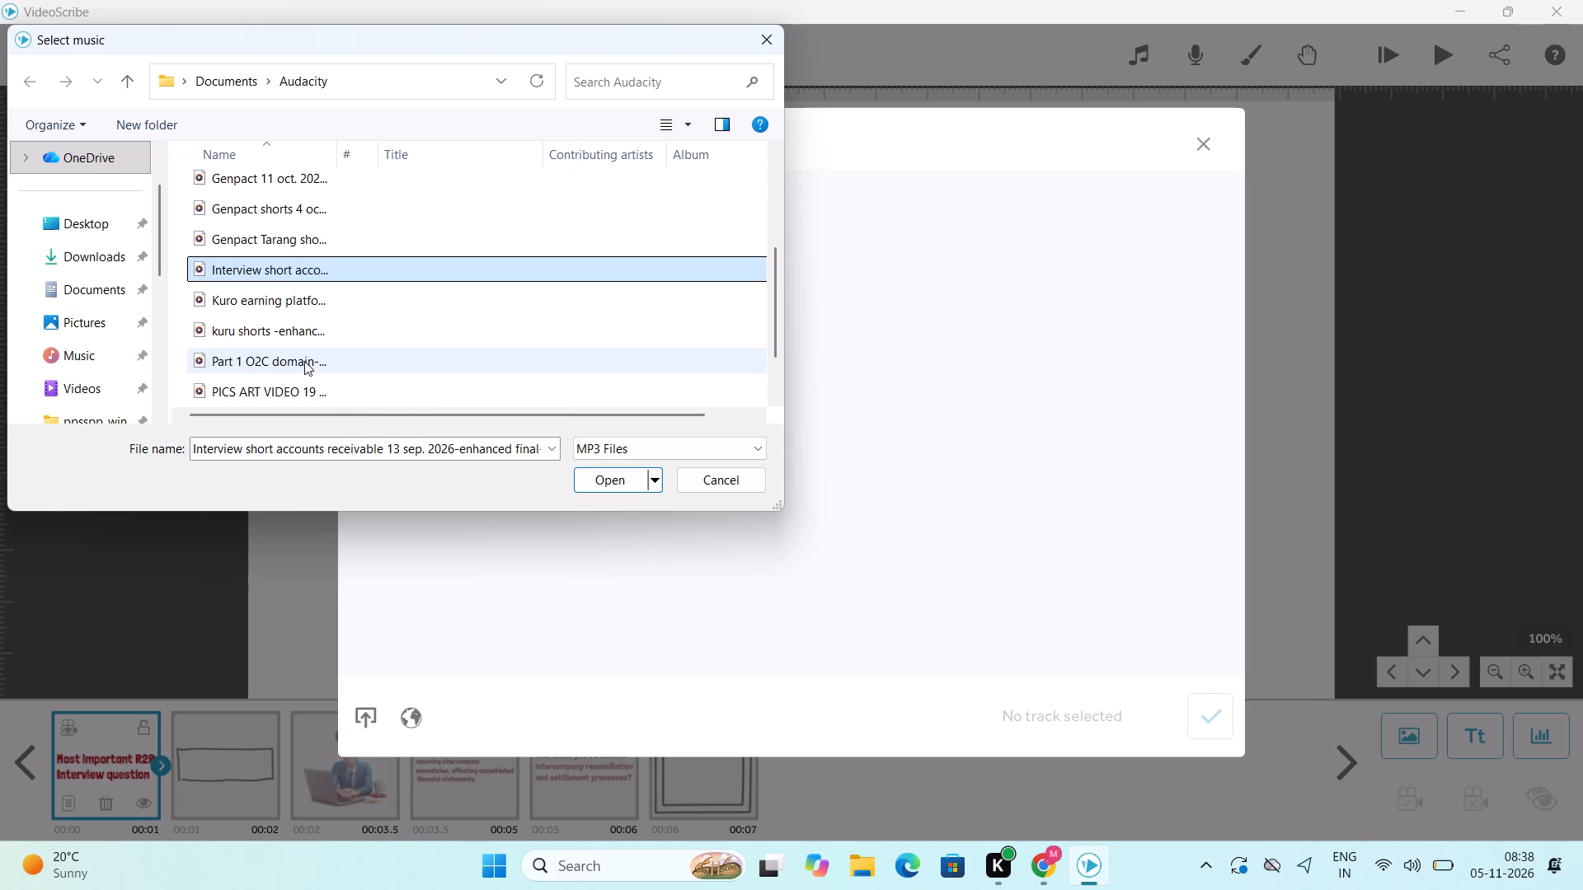
scroll(309, 326, "down", 1)
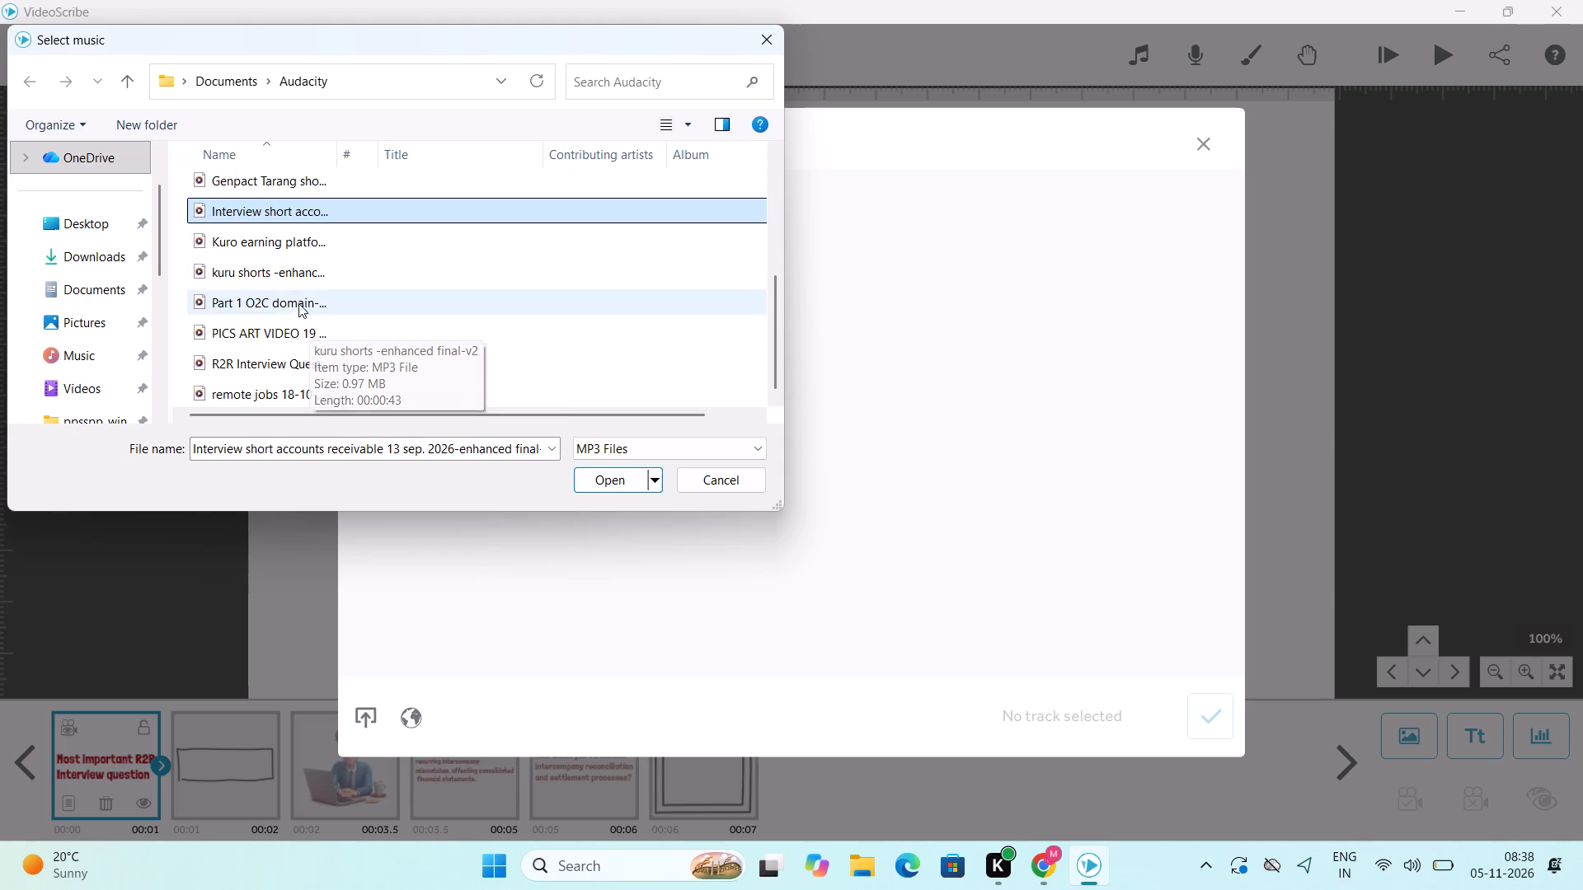
left_click(281, 369)
left_click(616, 477)
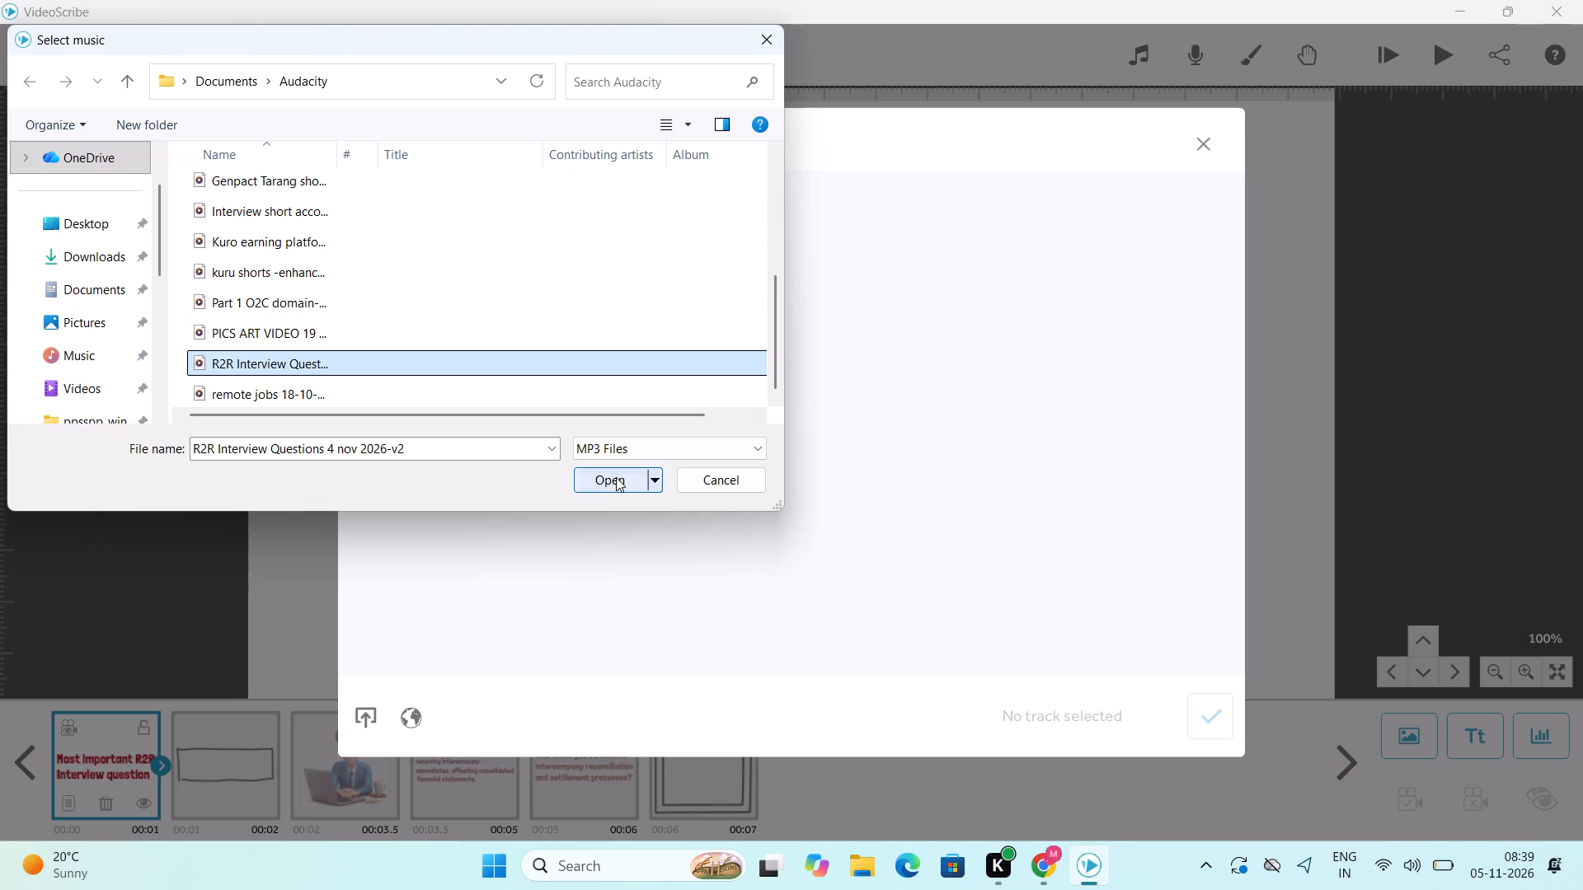
left_click(1219, 736)
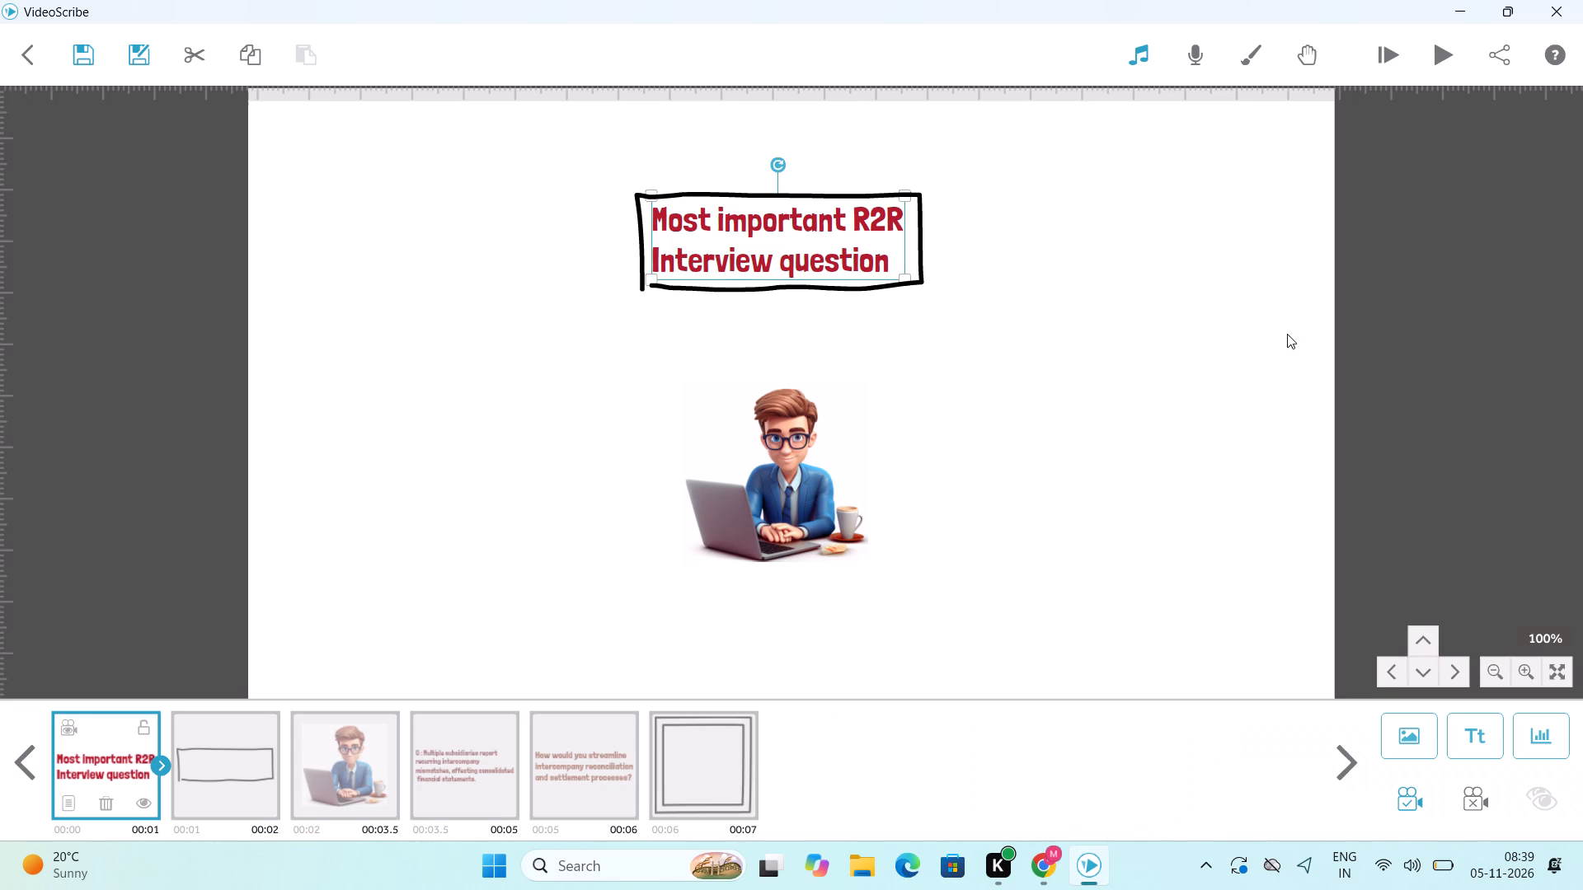
Preview the video from the start and turn off the zoom at the end.
left_click(1389, 52)
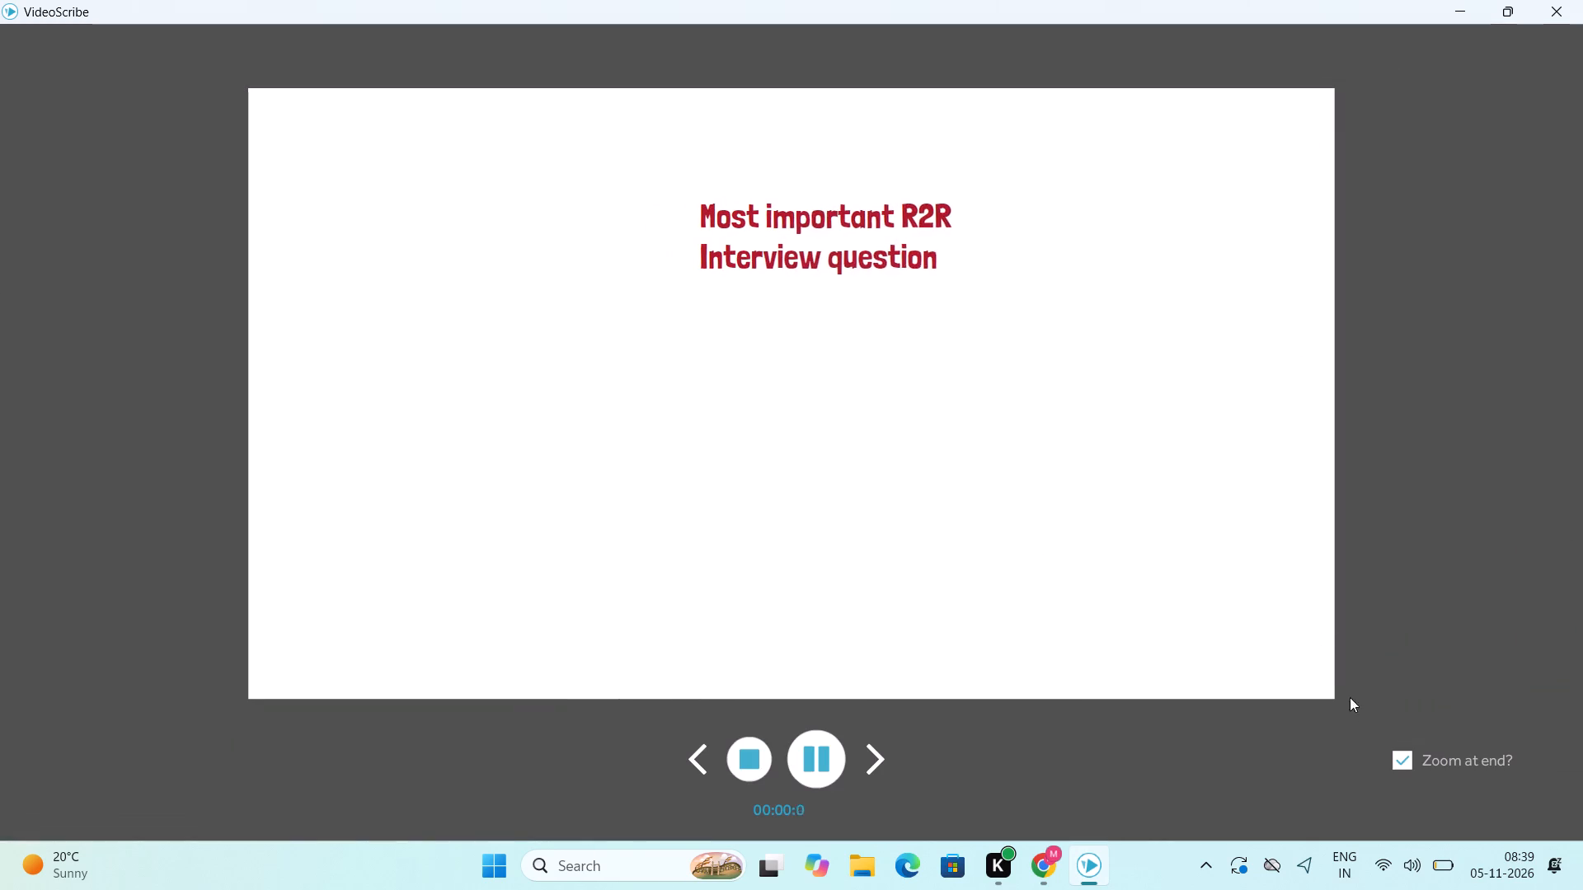
left_click(1401, 759)
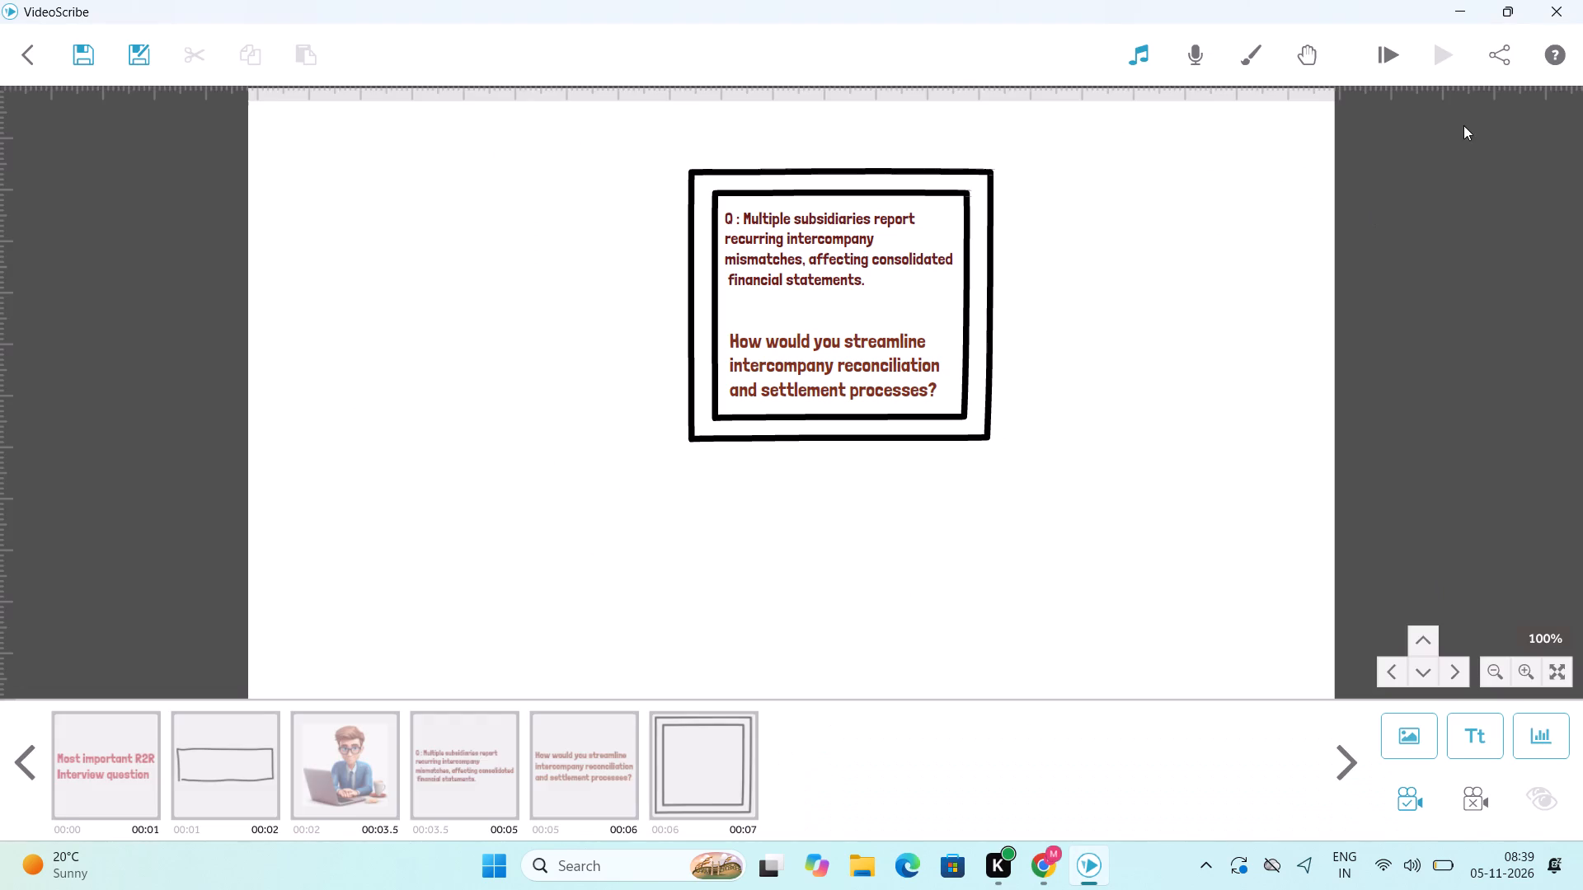
Close VideoScribe and choose to save the unsaved scribe file to a location on the computer.
left_click(1569, 0)
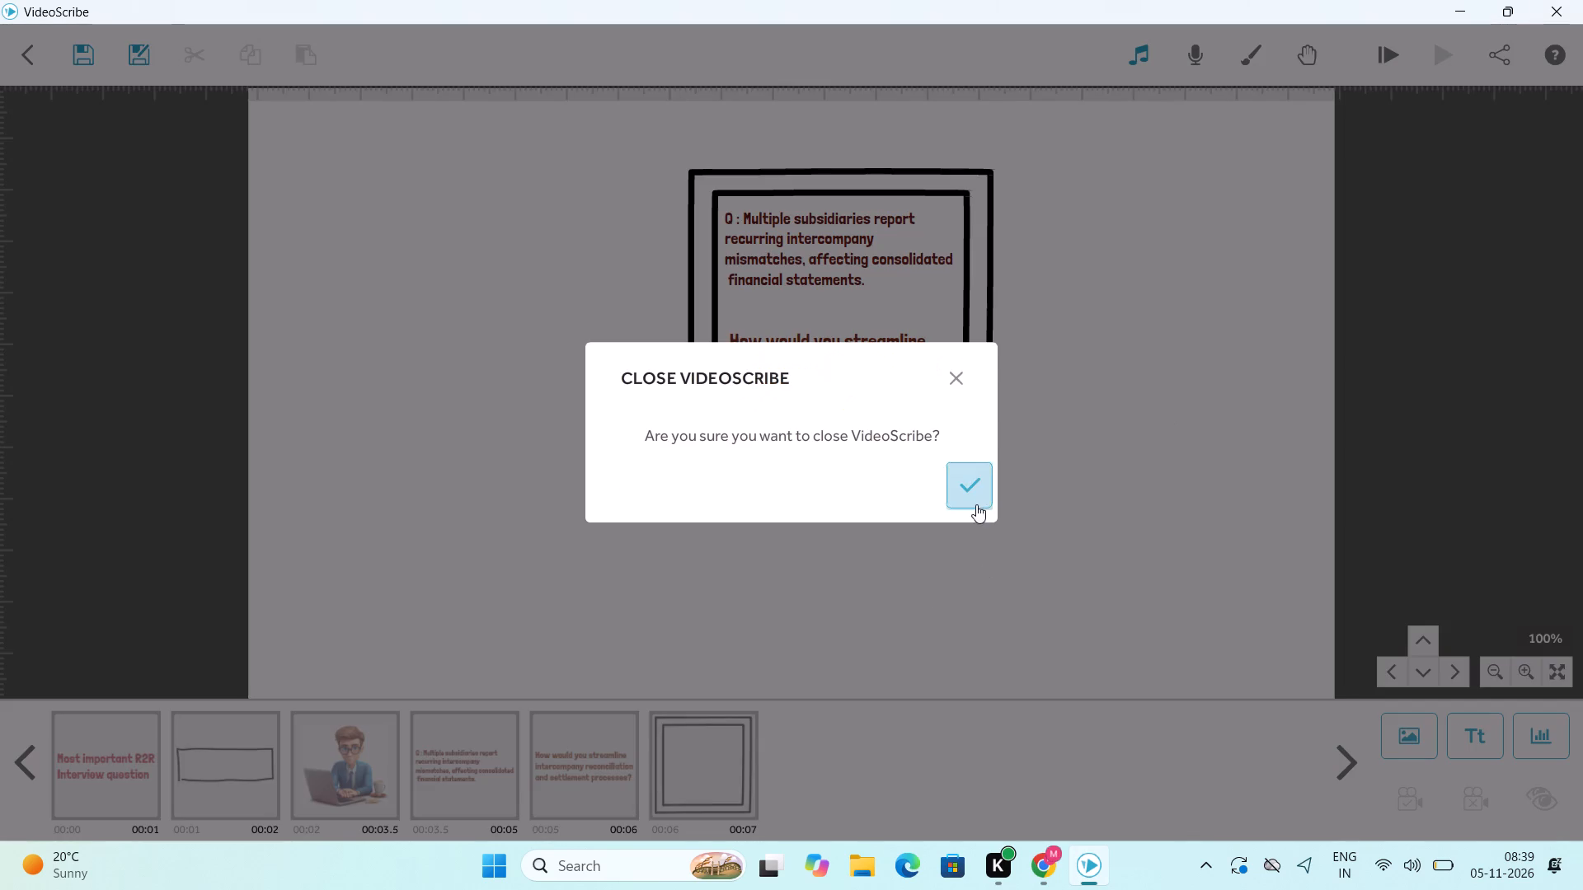
left_click(975, 501)
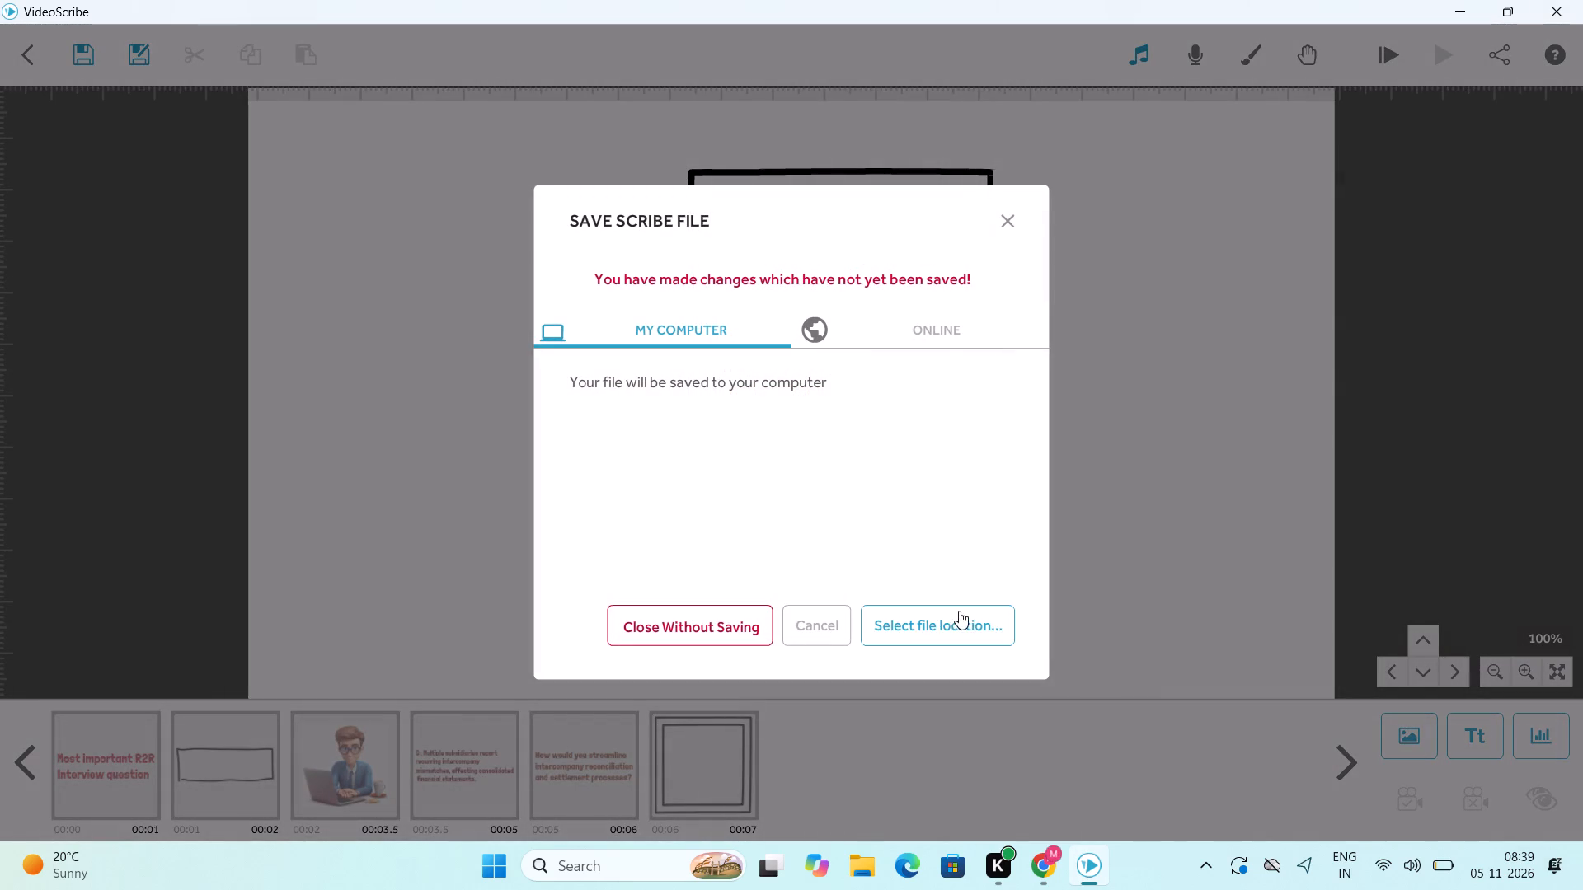
left_click(959, 611)
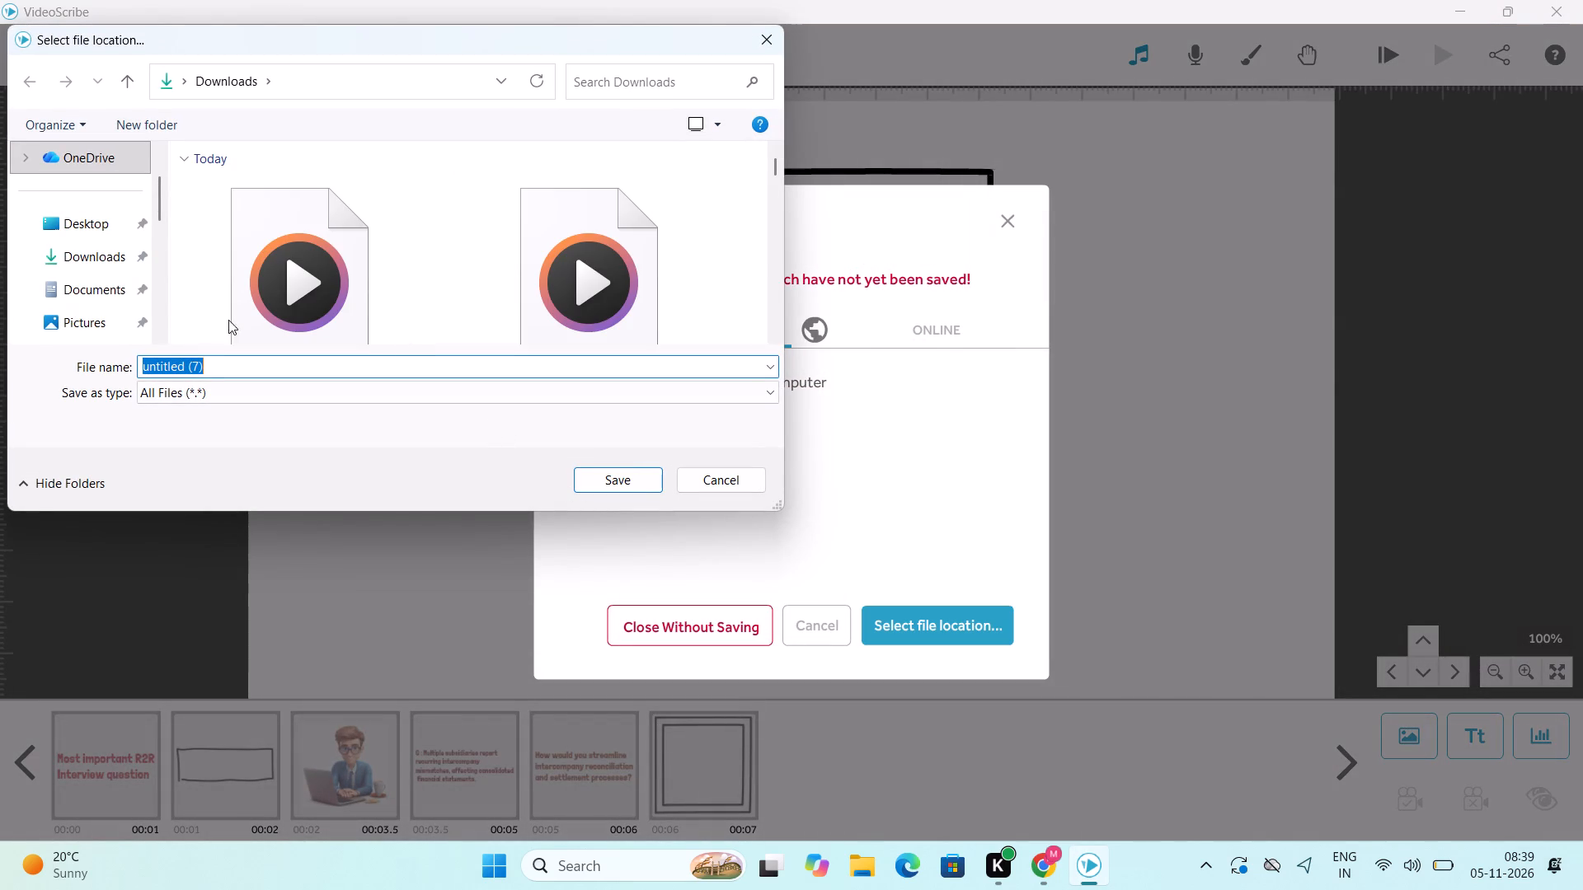